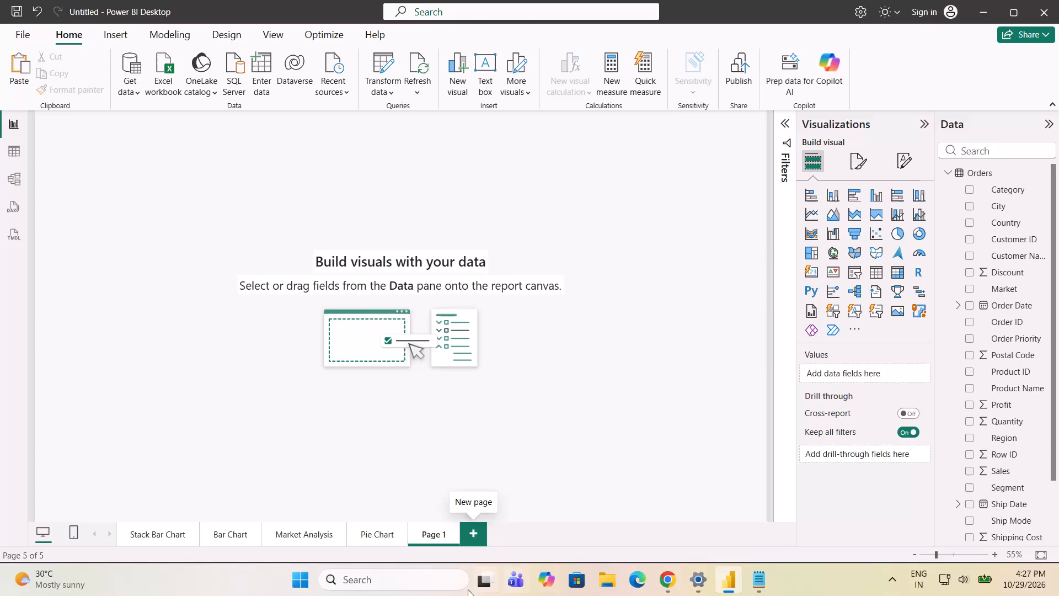
Launch the Kuro app from the recent Windows searches.
{"action": "left_click", "coordinate": [394, 593]}
{"action": "left_click", "coordinate": [391, 581]}
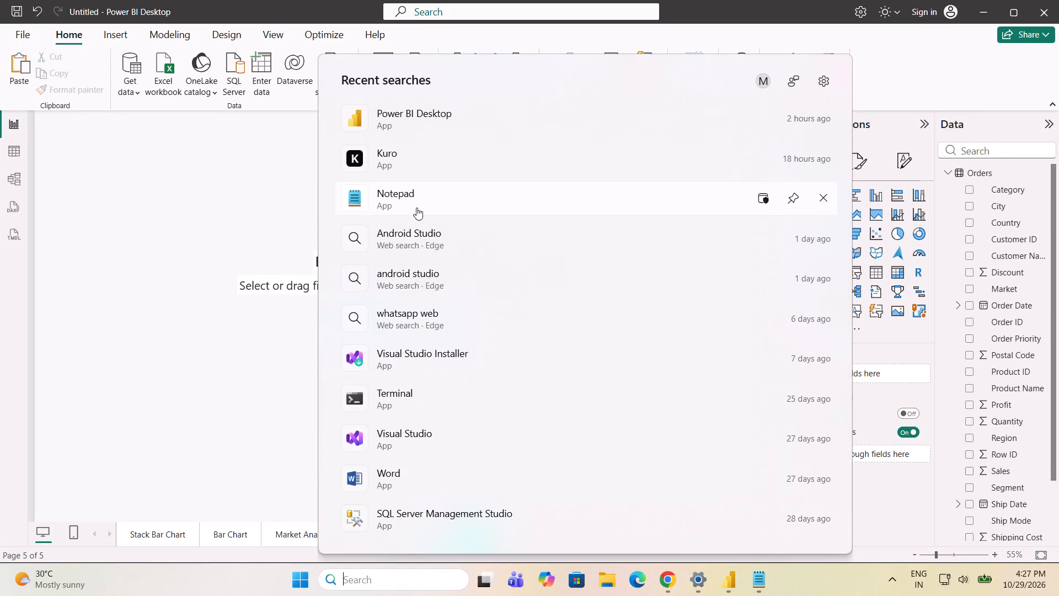
{"action": "left_click", "coordinate": [410, 163]}
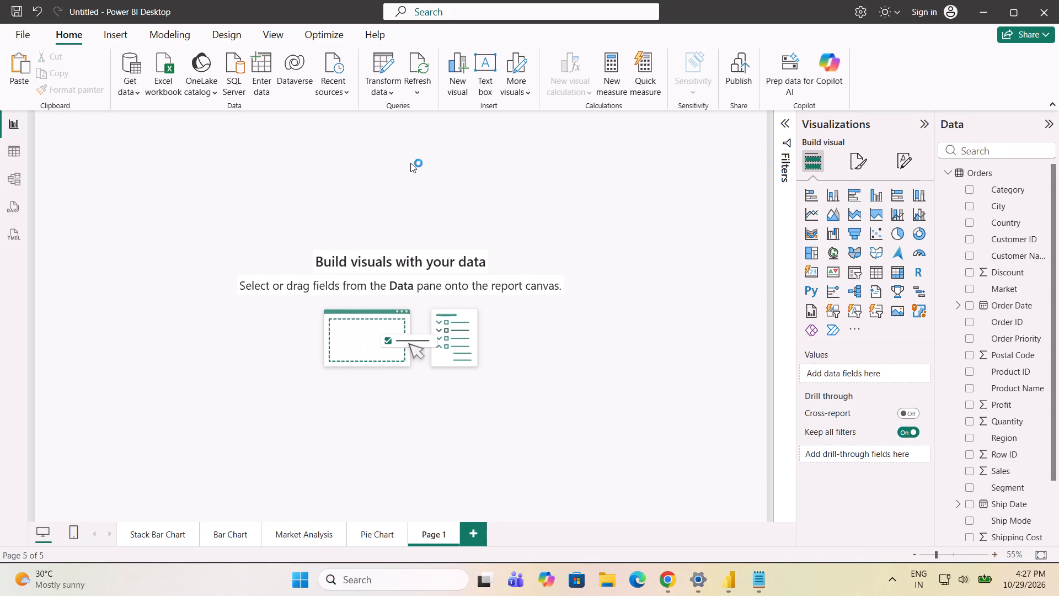
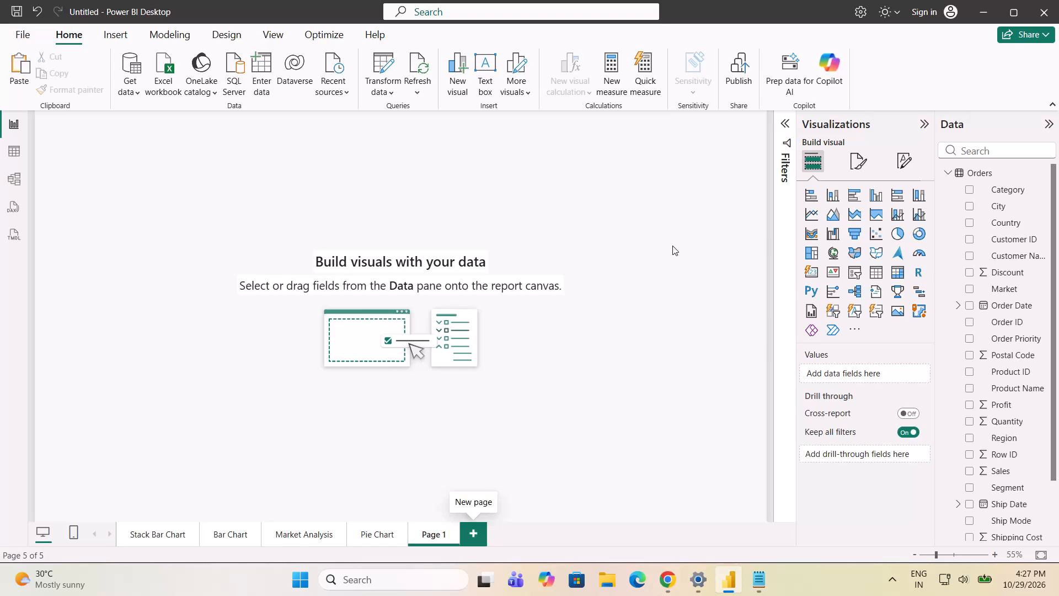
Insert a scatter chart on the blank Page 1, move it toward the middle and enlarge it.
{"action": "left_click", "coordinate": [880, 233]}
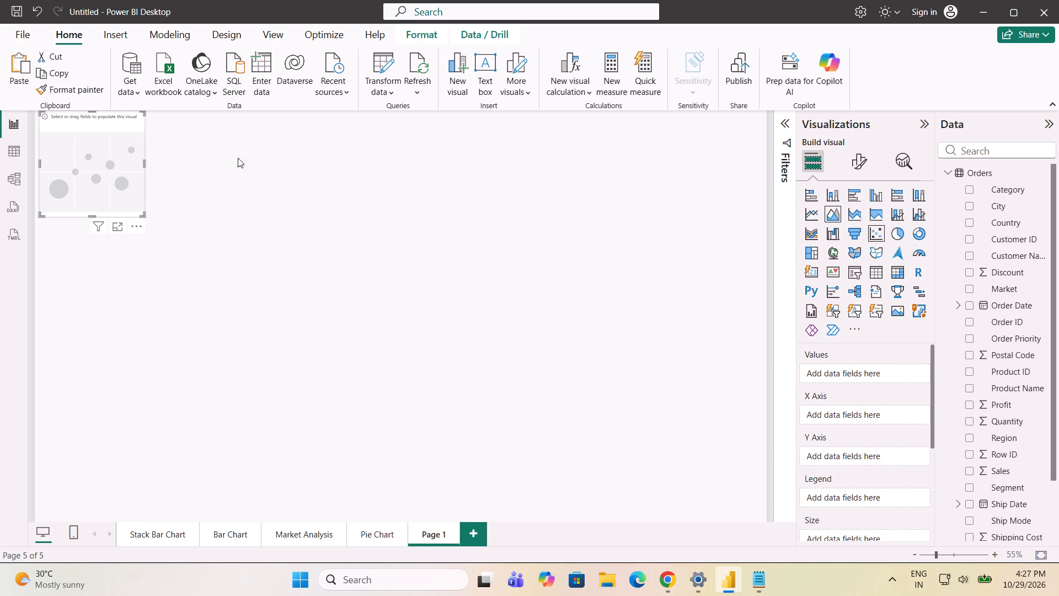
{"action": "left_click_drag", "start_coordinate": [101, 153], "coordinate": [267, 228]}
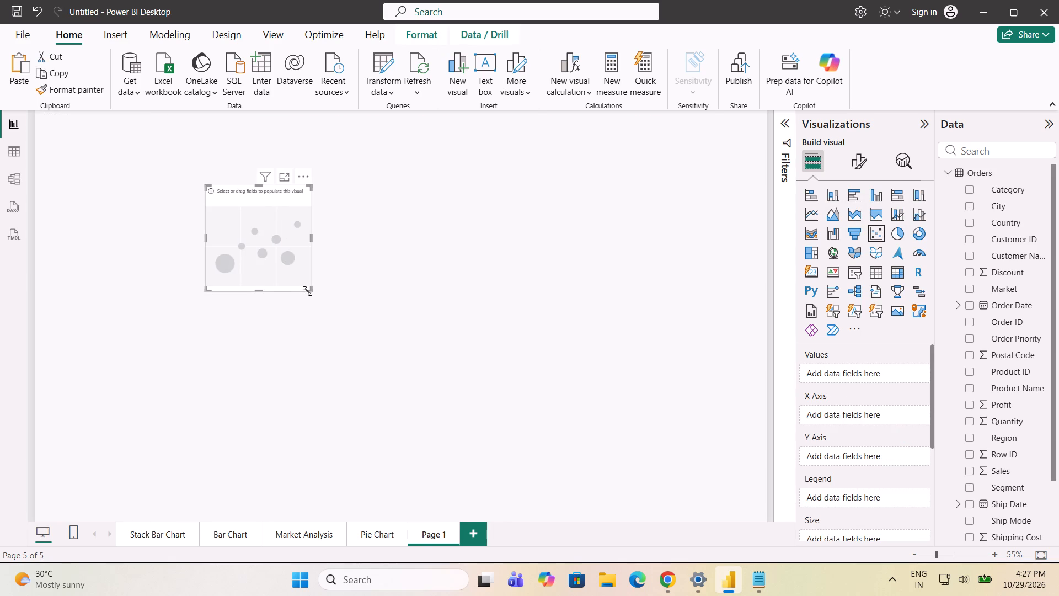
{"action": "left_click_drag", "start_coordinate": [307, 291], "coordinate": [383, 365]}
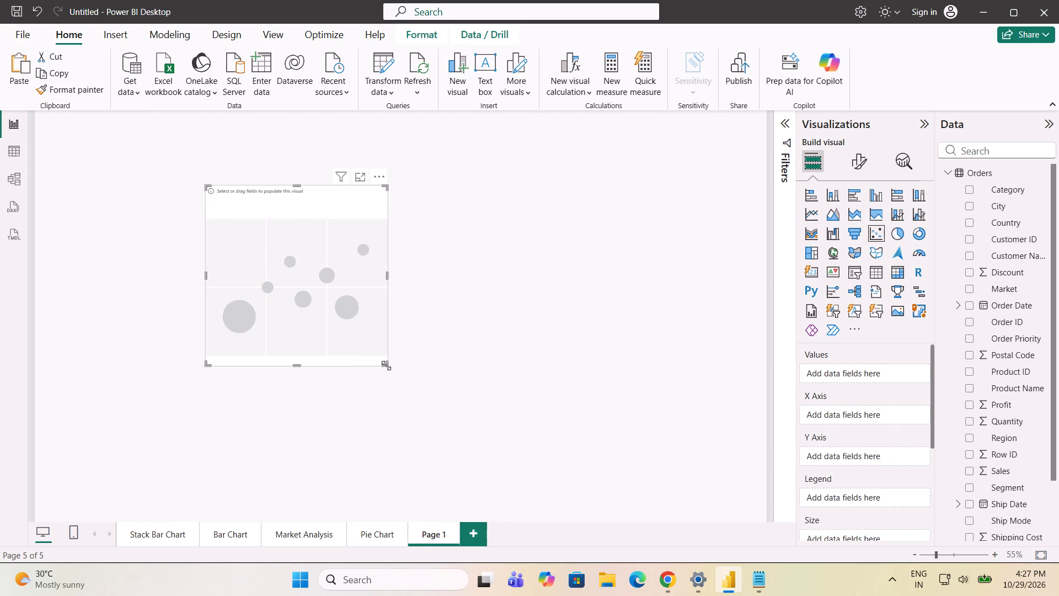
{"action": "left_click_drag", "start_coordinate": [386, 365], "coordinate": [453, 447]}
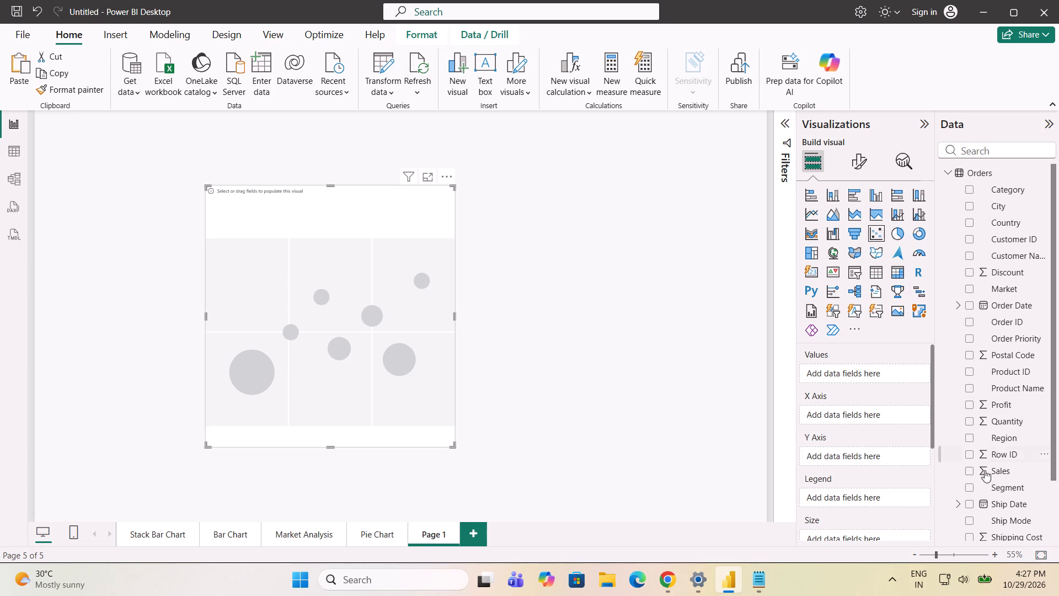
Plot Sales on the scatter chart's X axis and Profit on its Y axis, with SubCategory as the values.
{"action": "left_click", "coordinate": [969, 470]}
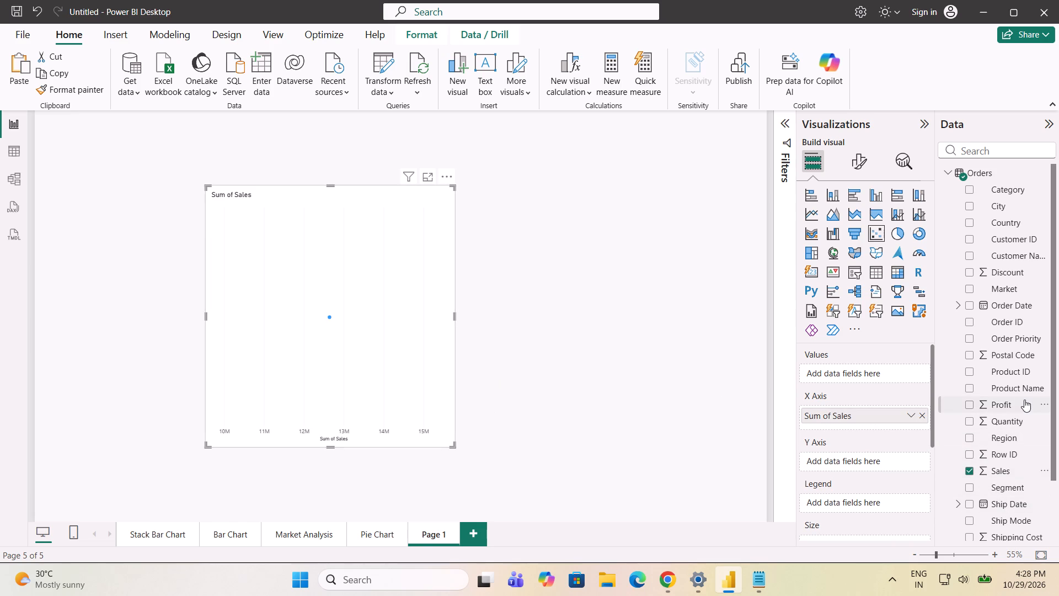
{"action": "scroll", "coordinate": [1025, 344], "scroll_direction": "up", "scroll_amount": 4}
{"action": "scroll", "coordinate": [1010, 268], "scroll_direction": "down", "scroll_amount": 1}
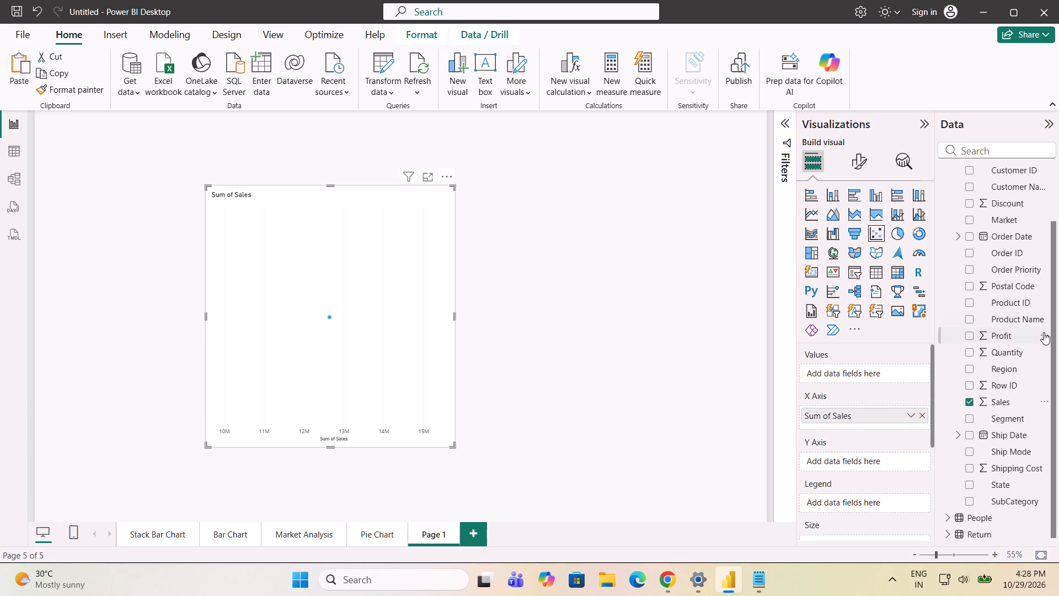
{"action": "scroll", "coordinate": [1044, 333], "scroll_direction": "up", "scroll_amount": 6}
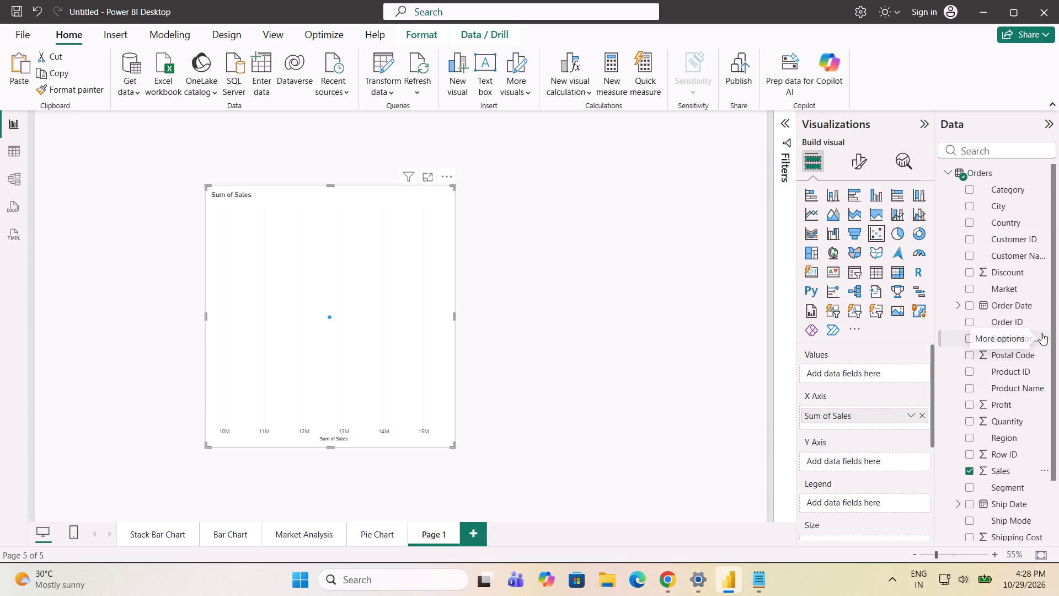
{"action": "scroll", "coordinate": [1041, 333], "scroll_direction": "up", "scroll_amount": 2}
{"action": "scroll", "coordinate": [1026, 380], "scroll_direction": "down", "scroll_amount": 3}
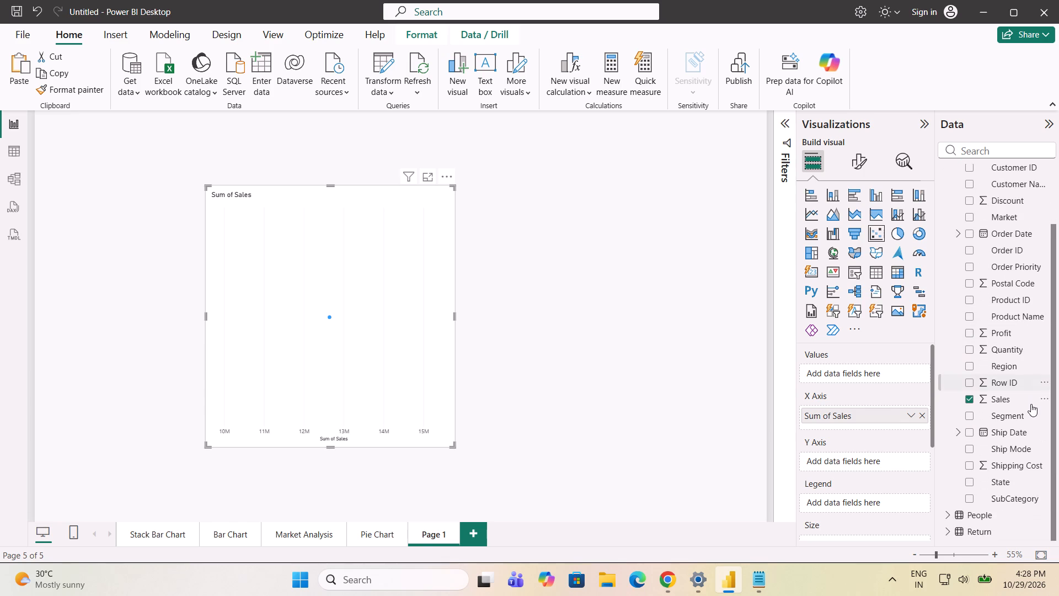
{"action": "scroll", "coordinate": [1032, 416], "scroll_direction": "down", "scroll_amount": 1}
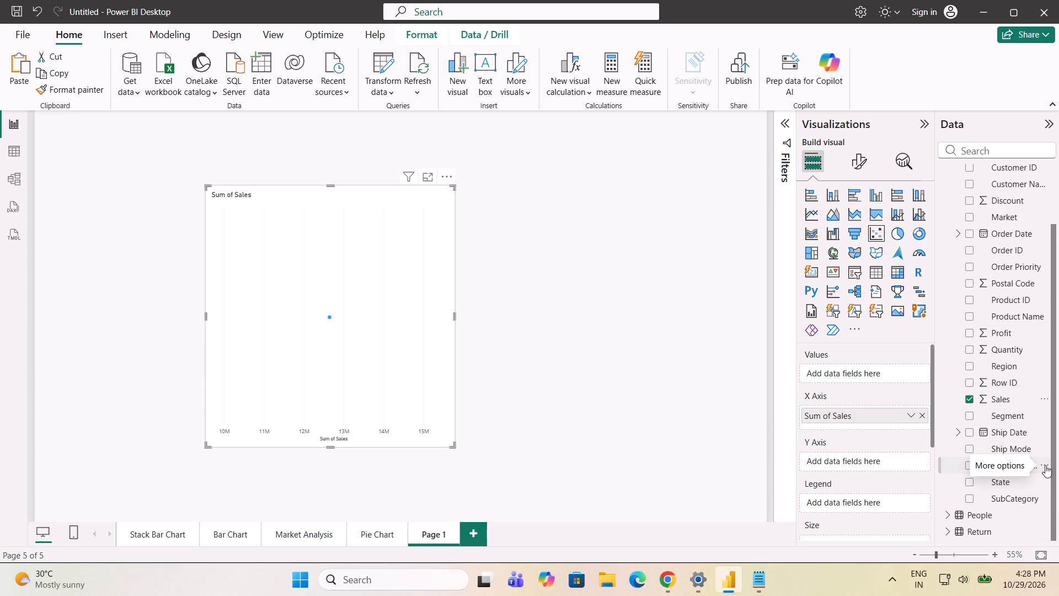
{"action": "left_click", "coordinate": [969, 331]}
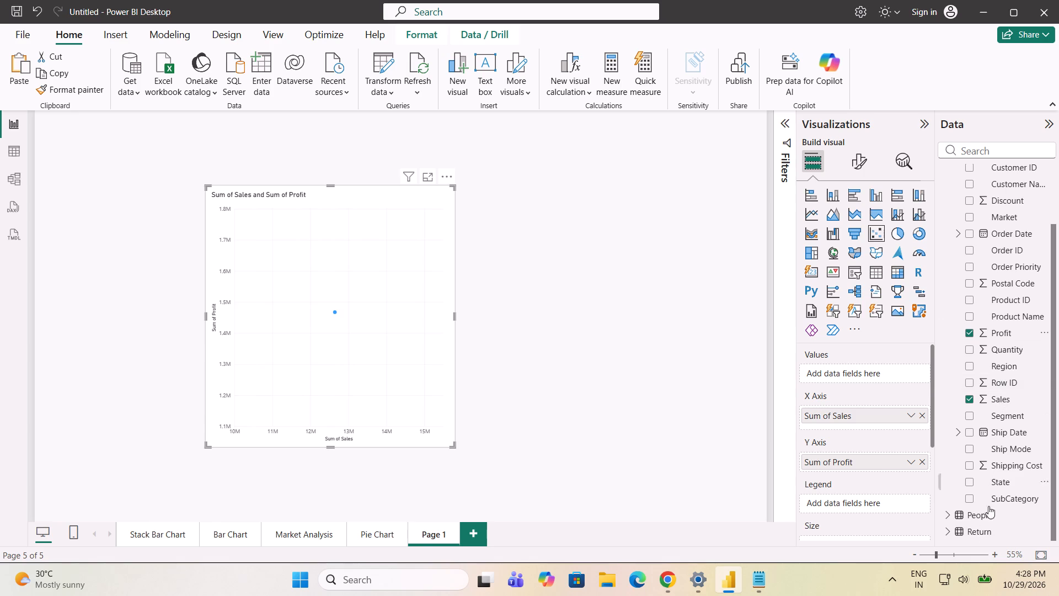
{"action": "left_click", "coordinate": [969, 496]}
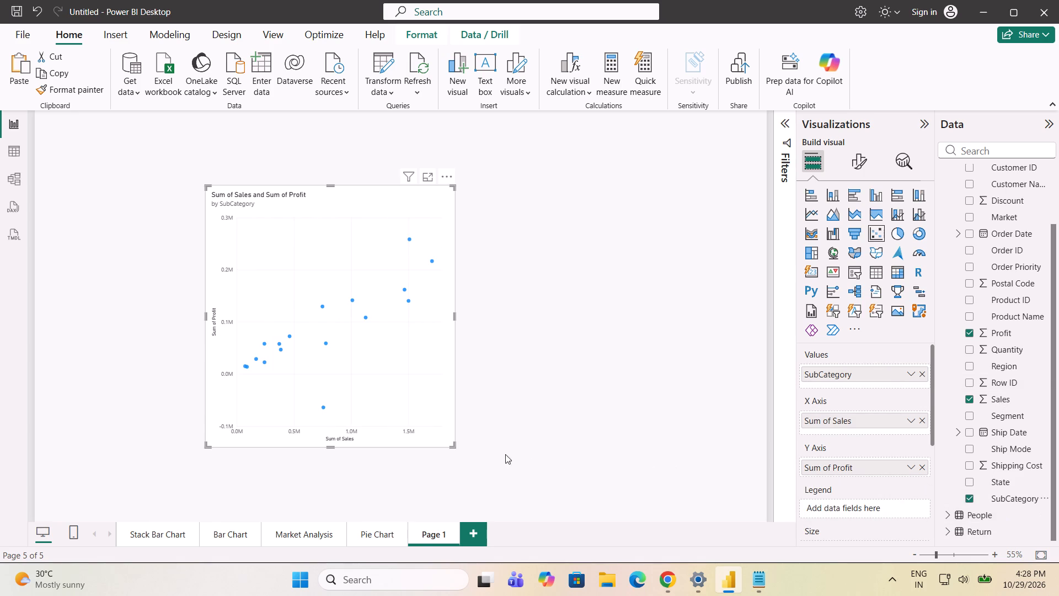
Enlarge the scatter chart from its lower-right and upper-left corners so it covers most of the page.
{"action": "left_click_drag", "start_coordinate": [456, 446], "coordinate": [486, 465]}
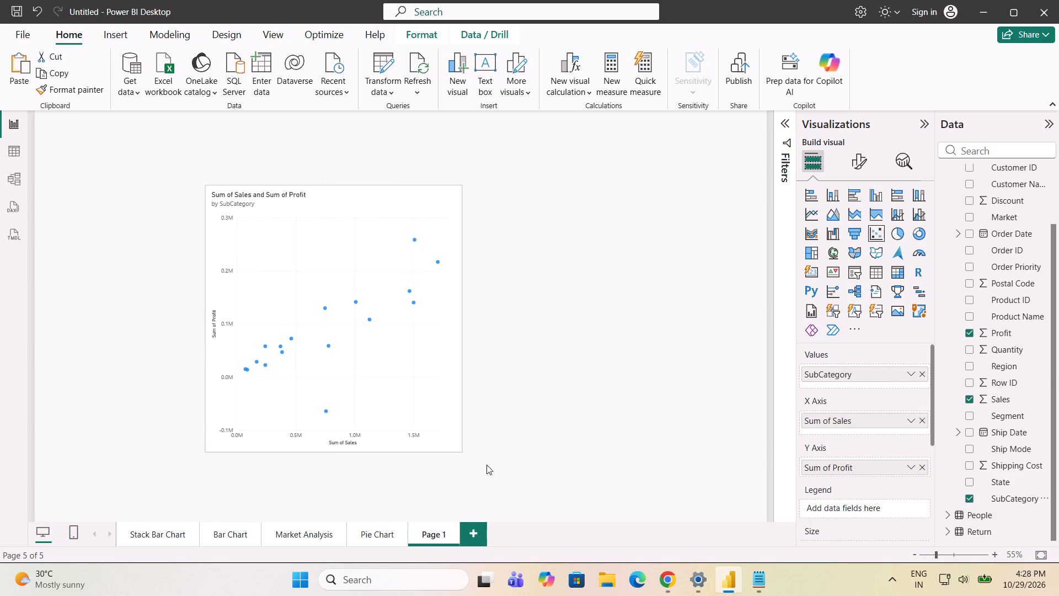
{"action": "left_click_drag", "start_coordinate": [486, 465], "coordinate": [643, 487]}
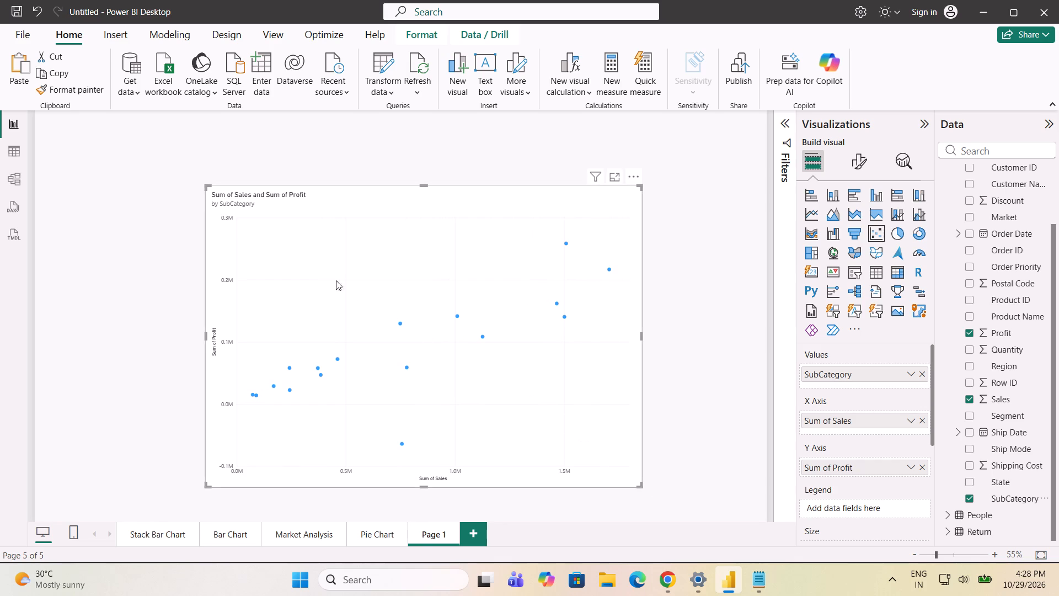
{"action": "left_click_drag", "start_coordinate": [208, 188], "coordinate": [138, 156]}
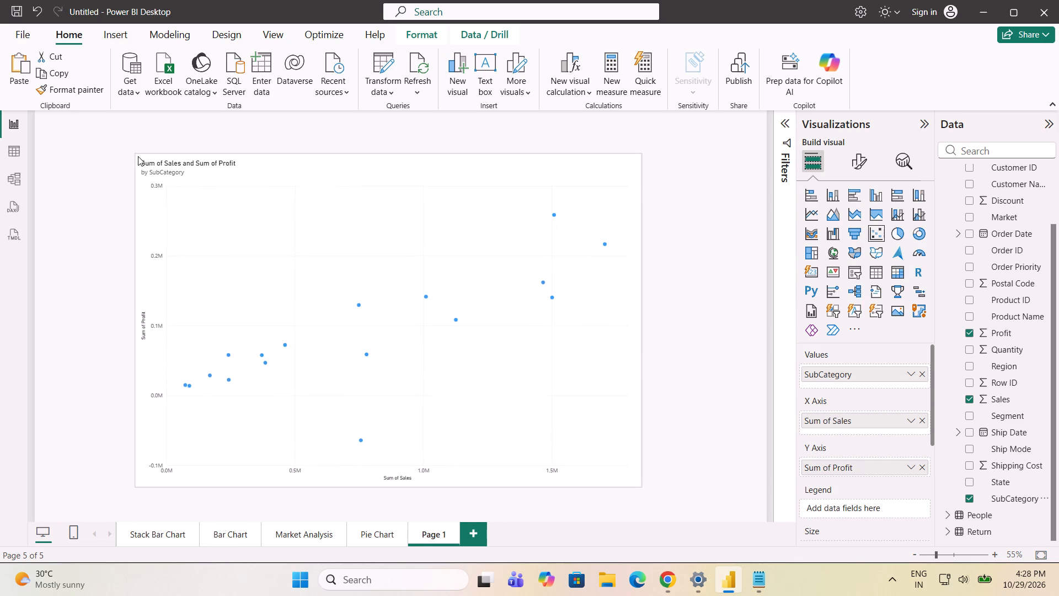
{"action": "left_click_drag", "start_coordinate": [138, 156], "coordinate": [126, 151]}
Set the scatter chart's X-axis values to Times New Roman at font size 16.
{"action": "left_click", "coordinate": [456, 327]}
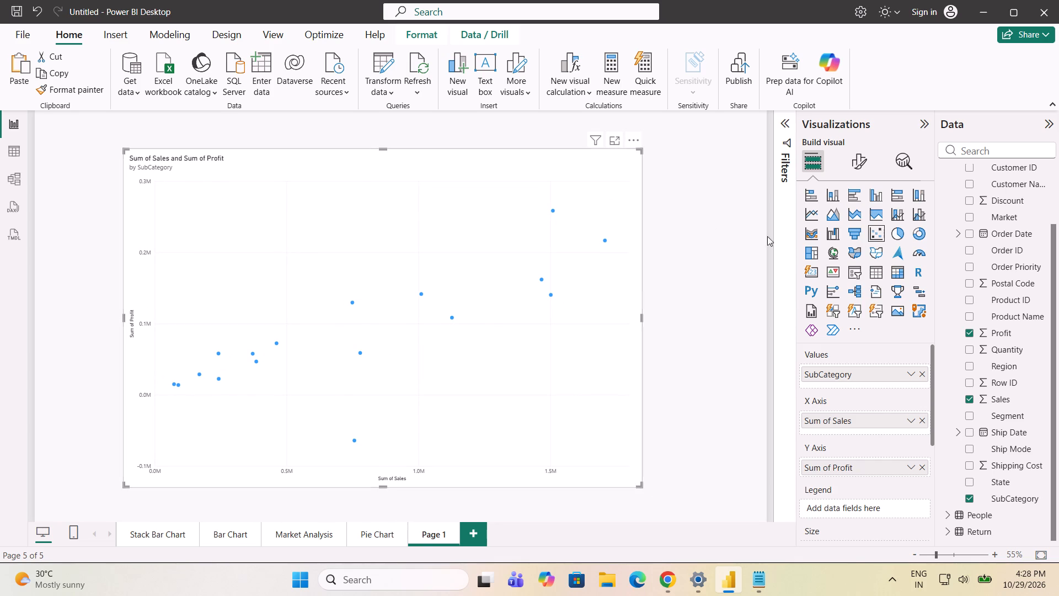
{"action": "left_click", "coordinate": [853, 158]}
{"action": "left_click", "coordinate": [803, 254]}
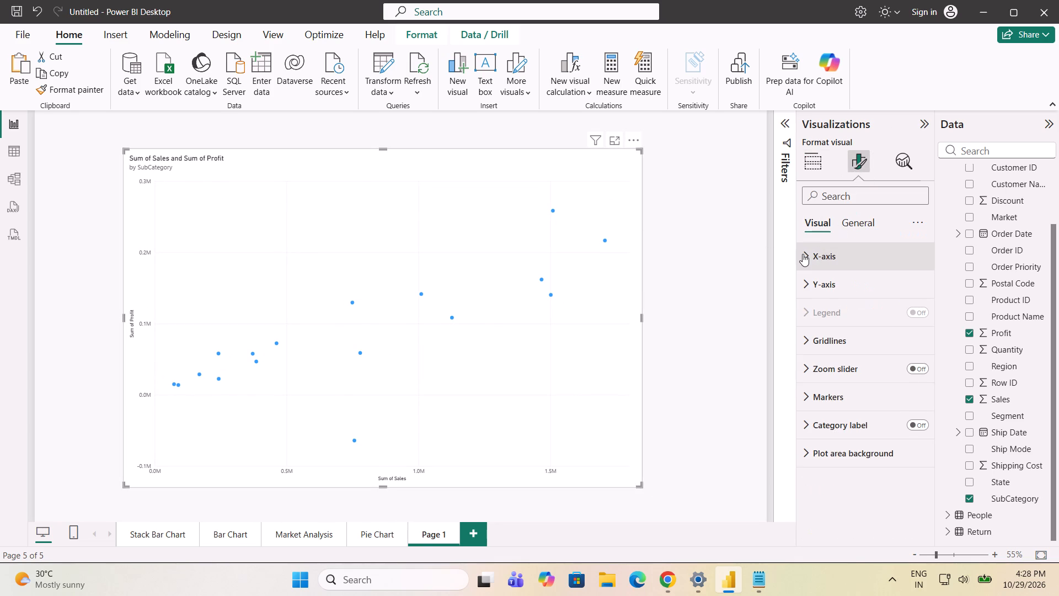
{"action": "scroll", "coordinate": [890, 354], "scroll_direction": "down", "scroll_amount": 1}
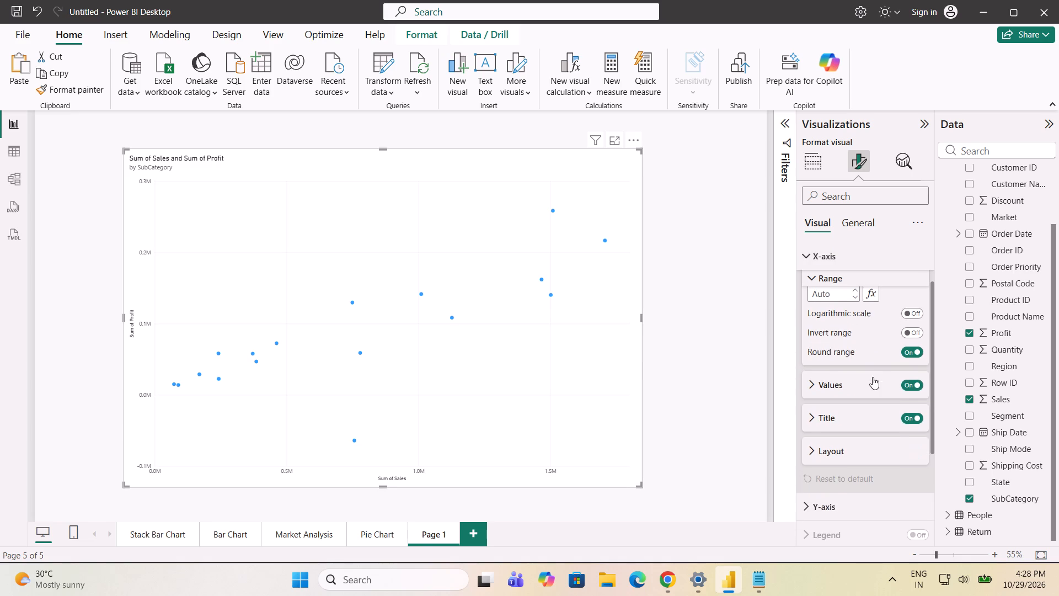
{"action": "left_click", "coordinate": [812, 384]}
{"action": "scroll", "coordinate": [862, 382], "scroll_direction": "down", "scroll_amount": 2}
{"action": "scroll", "coordinate": [885, 409], "scroll_direction": "up", "scroll_amount": 1}
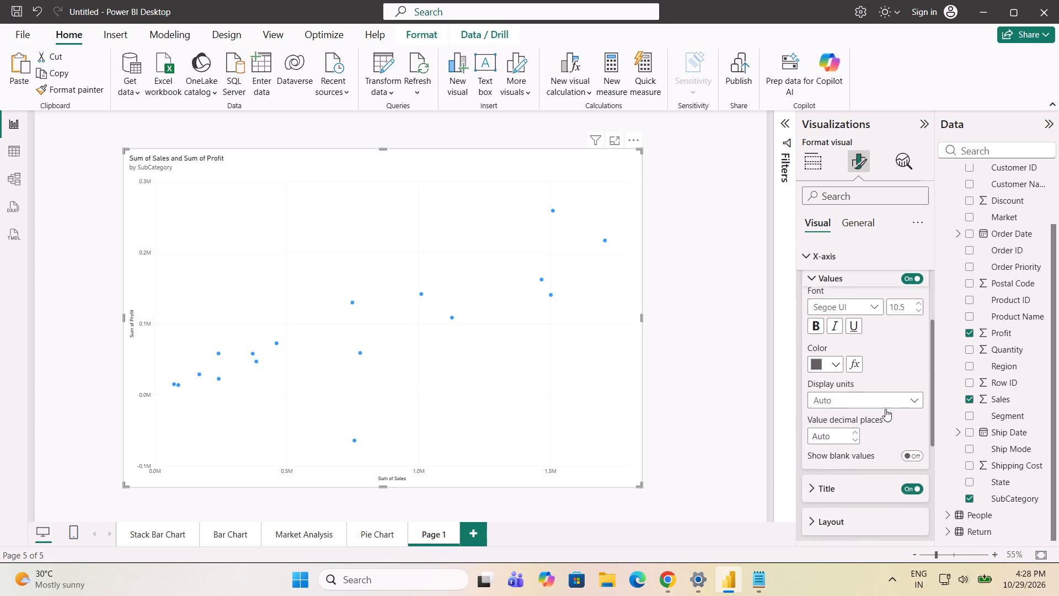
{"action": "scroll", "coordinate": [884, 409], "scroll_direction": "up", "scroll_amount": 1}
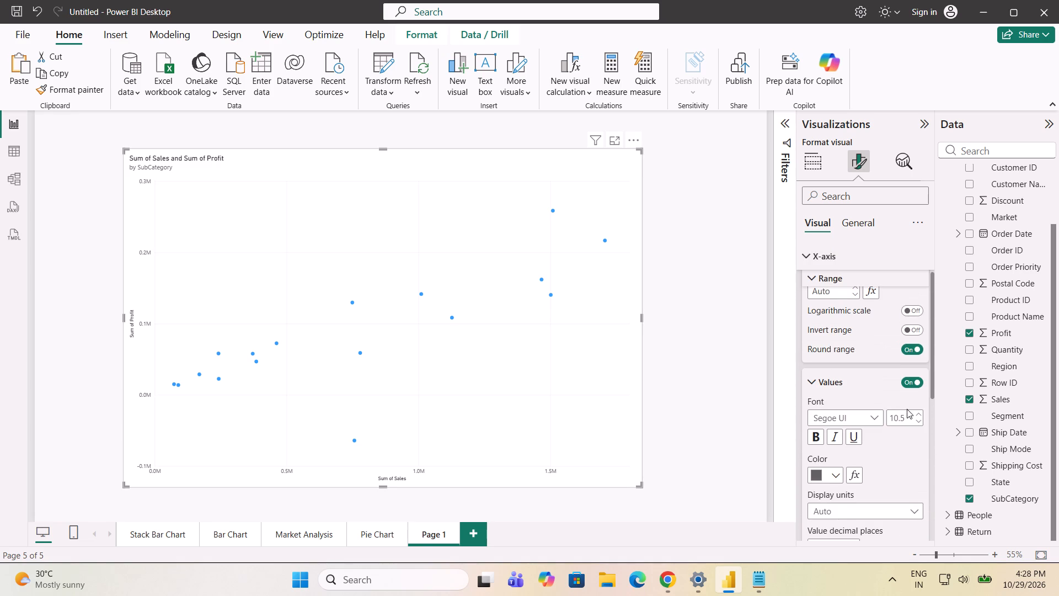
{"action": "left_click", "coordinate": [921, 414]}
{"action": "triple_click", "coordinate": [921, 414]}
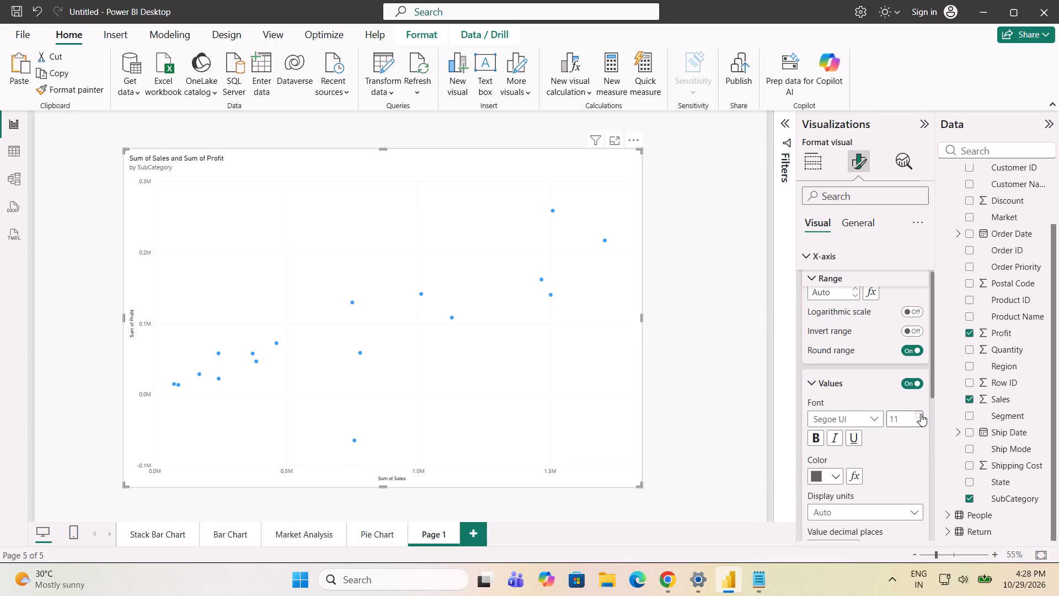
{"action": "double_click", "coordinate": [921, 414]}
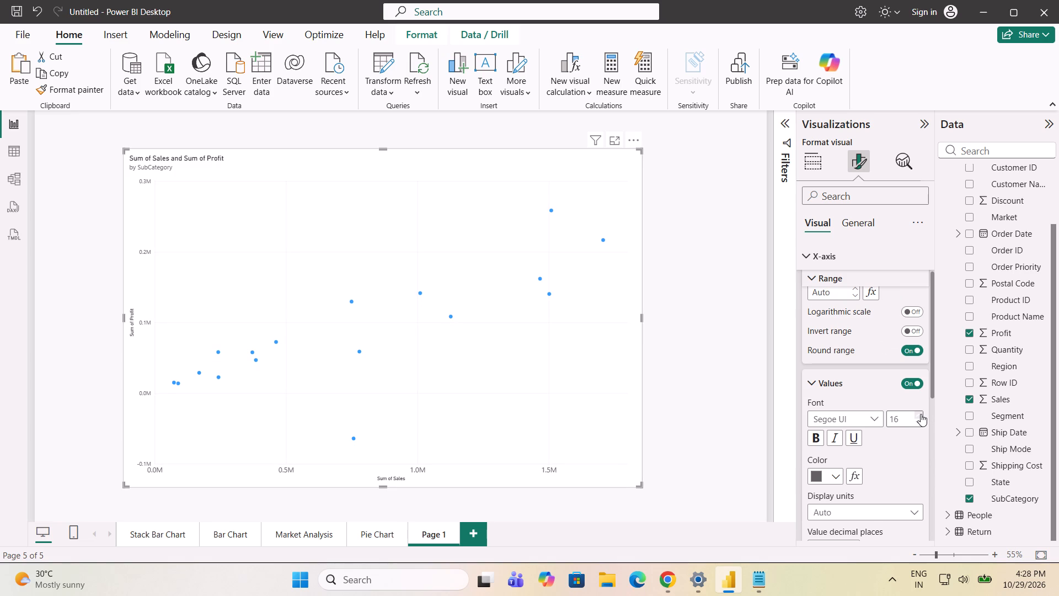
{"action": "left_click", "coordinate": [860, 422]}
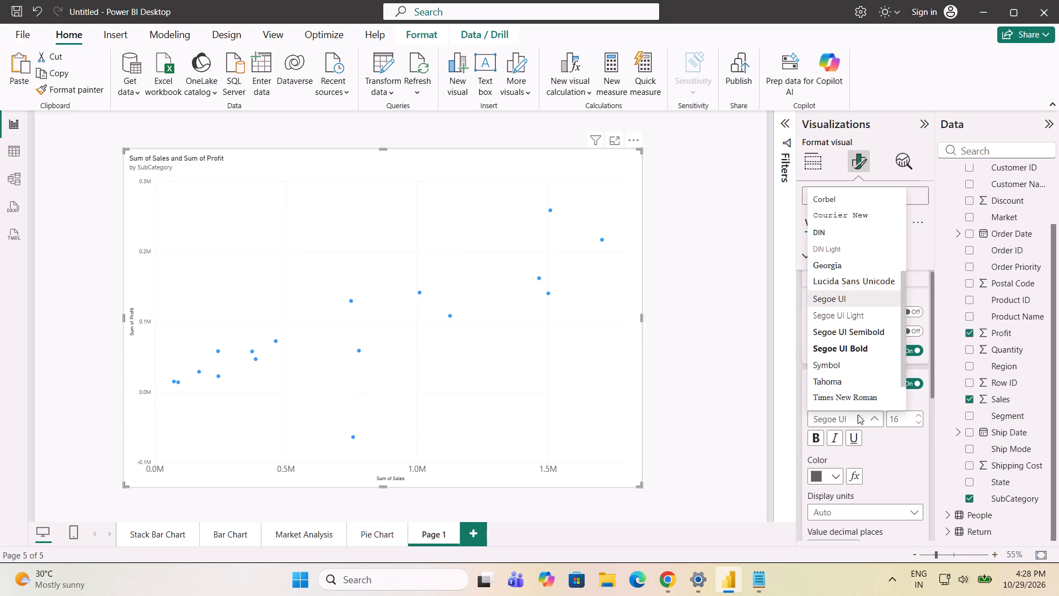
{"action": "left_click", "coordinate": [850, 400]}
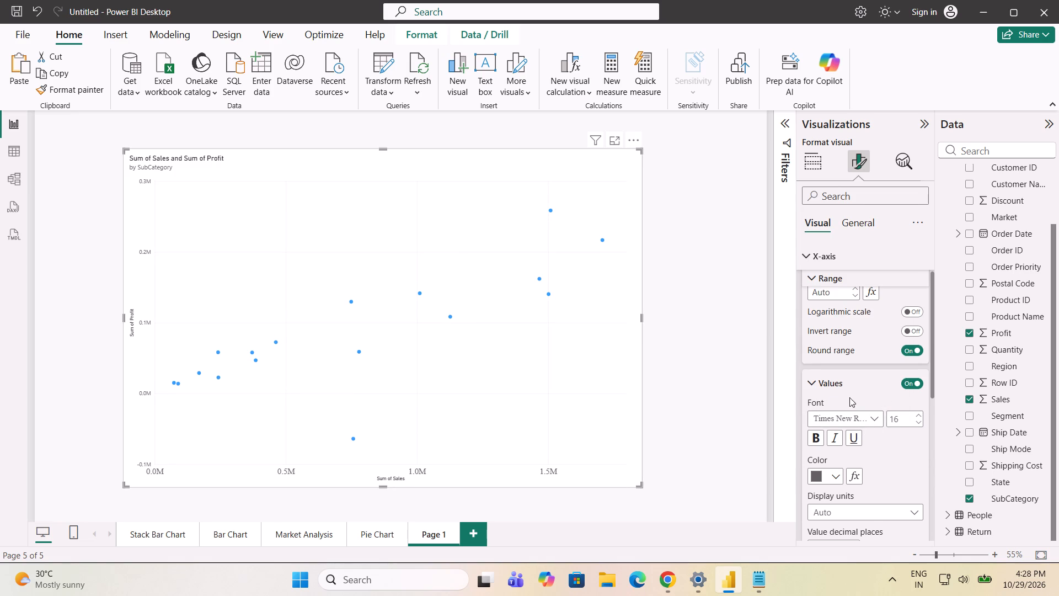
{"action": "scroll", "coordinate": [870, 431], "scroll_direction": "down", "scroll_amount": 1}
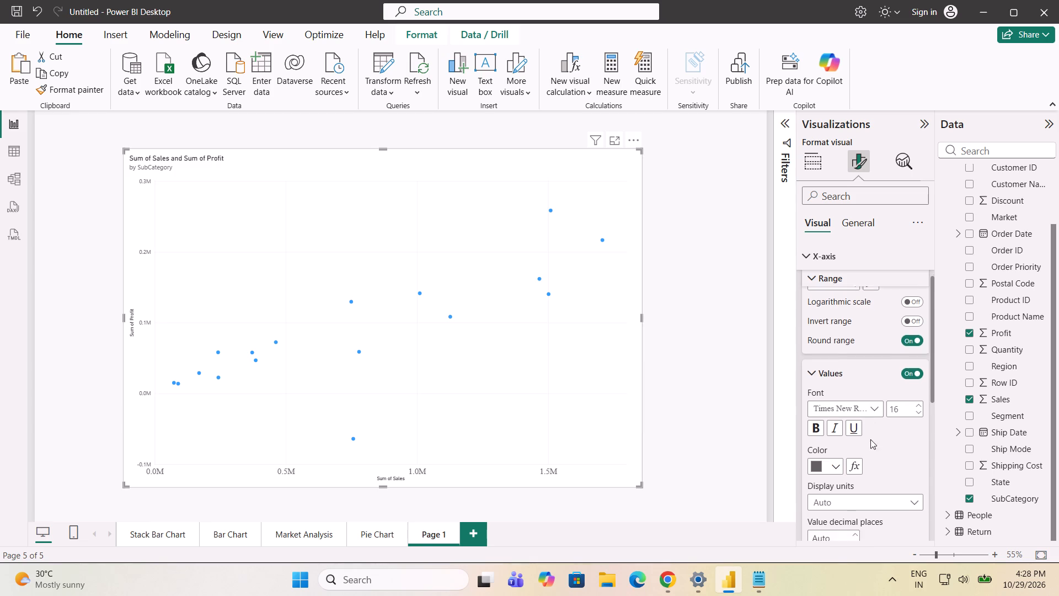
{"action": "scroll", "coordinate": [850, 421], "scroll_direction": "down", "scroll_amount": 1}
{"action": "scroll", "coordinate": [841, 412], "scroll_direction": "up", "scroll_amount": 2}
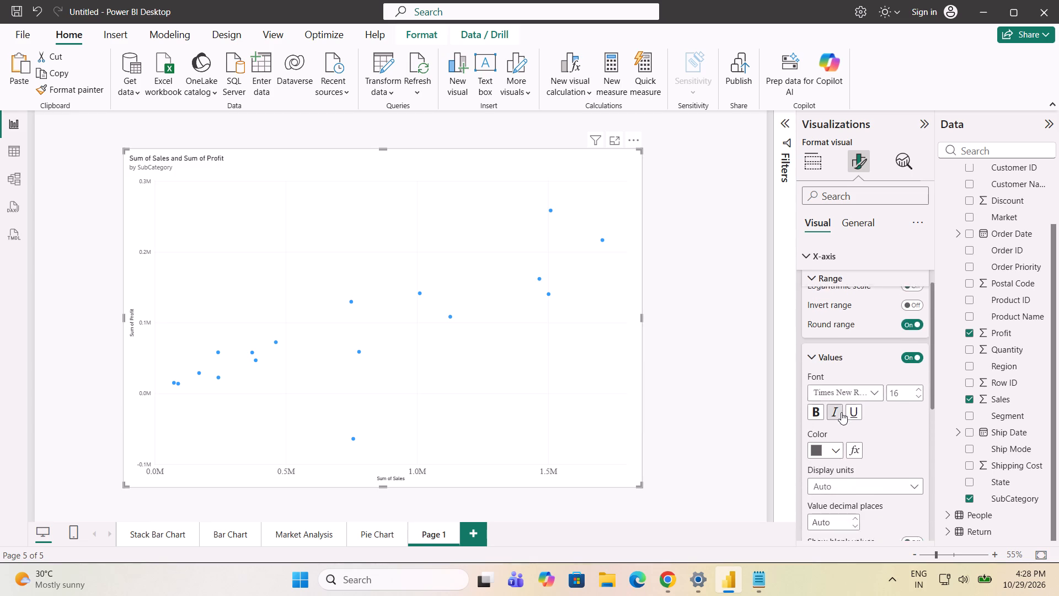
{"action": "left_click", "coordinate": [809, 383]}
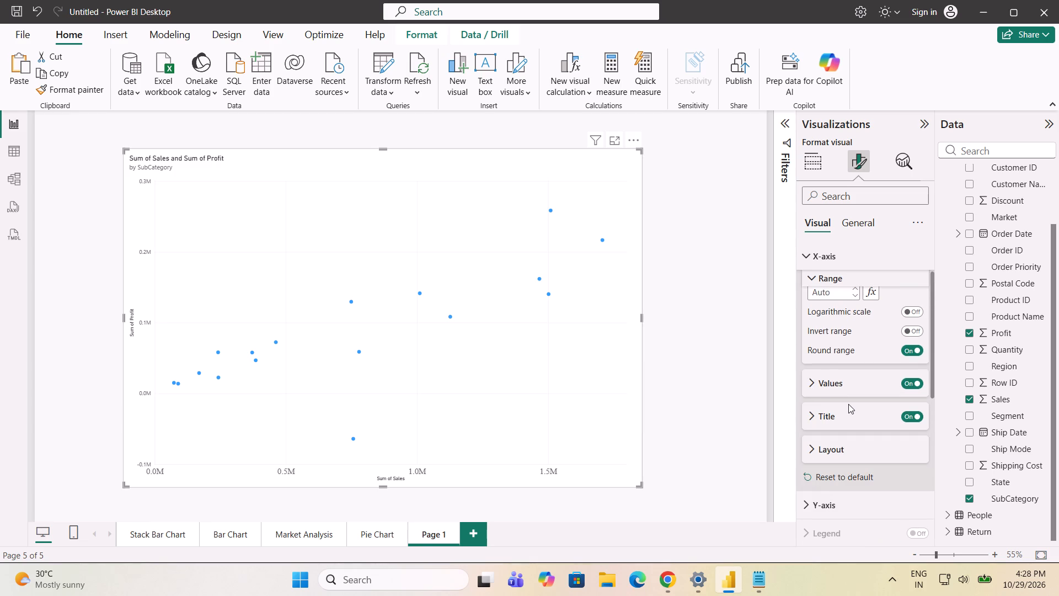
Turn off the scatter chart's X-axis title and collapse the X-axis settings.
{"action": "left_click", "coordinate": [814, 415]}
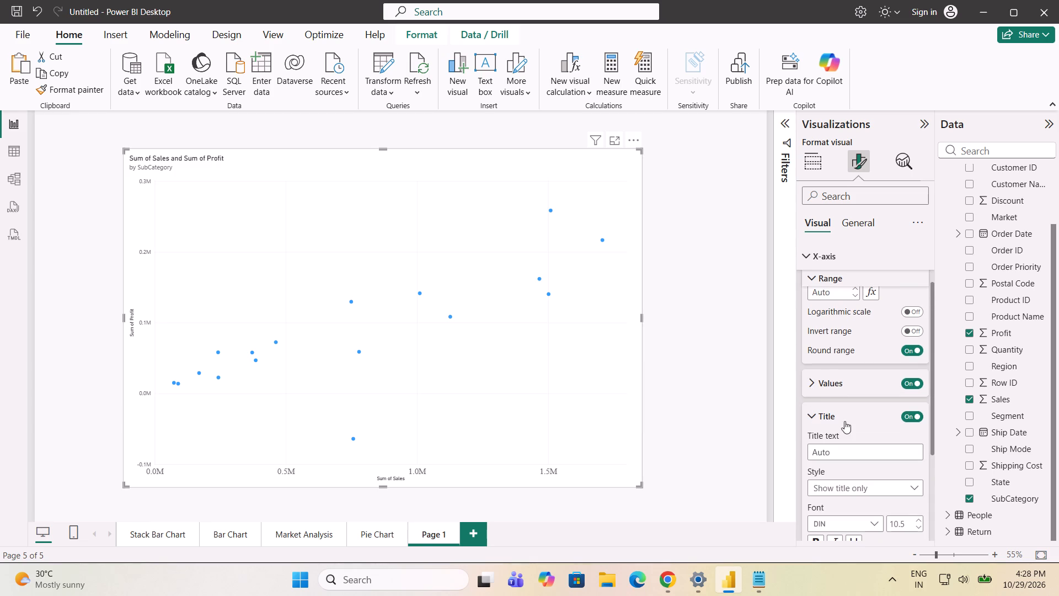
{"action": "left_click", "coordinate": [906, 418]}
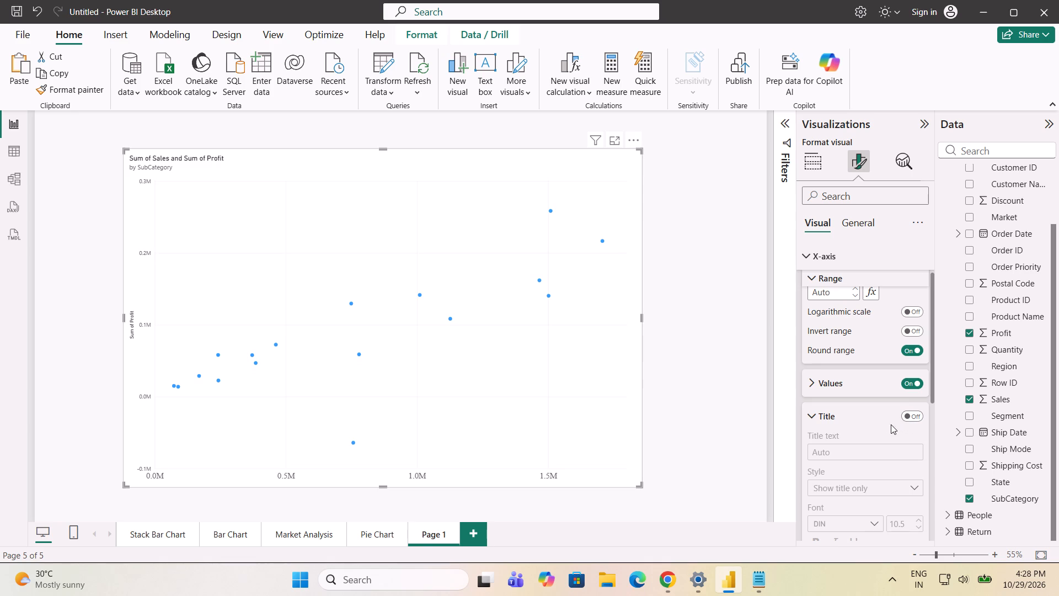
{"action": "scroll", "coordinate": [852, 418], "scroll_direction": "up", "scroll_amount": 1}
{"action": "left_click", "coordinate": [815, 485]}
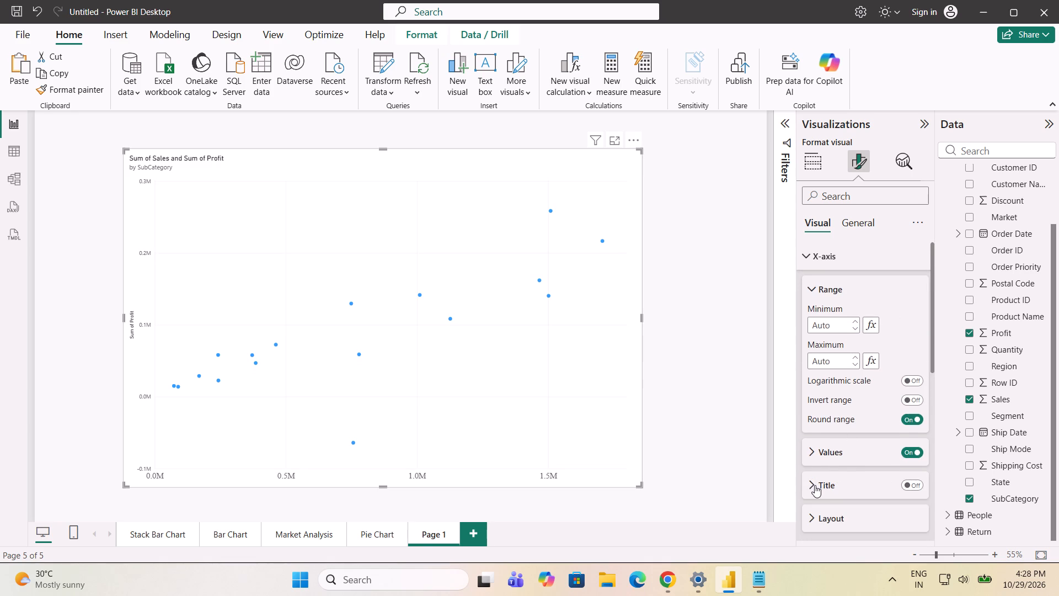
{"action": "scroll", "coordinate": [825, 456], "scroll_direction": "up", "scroll_amount": 2}
{"action": "left_click", "coordinate": [810, 289]}
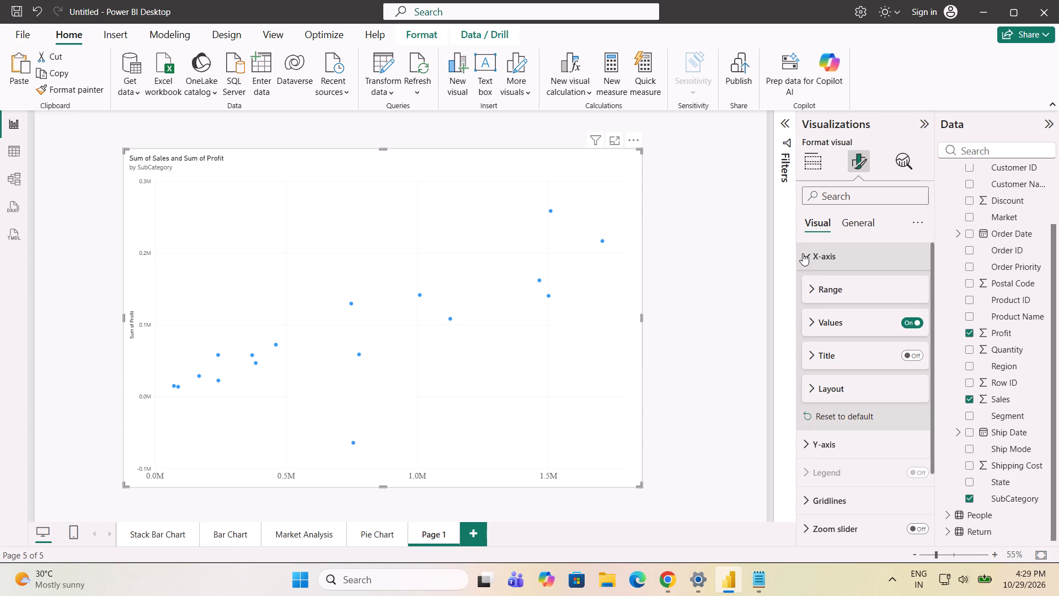
{"action": "left_click", "coordinate": [803, 253]}
Turn off the scatter chart's Y-axis title.
{"action": "left_click", "coordinate": [803, 284]}
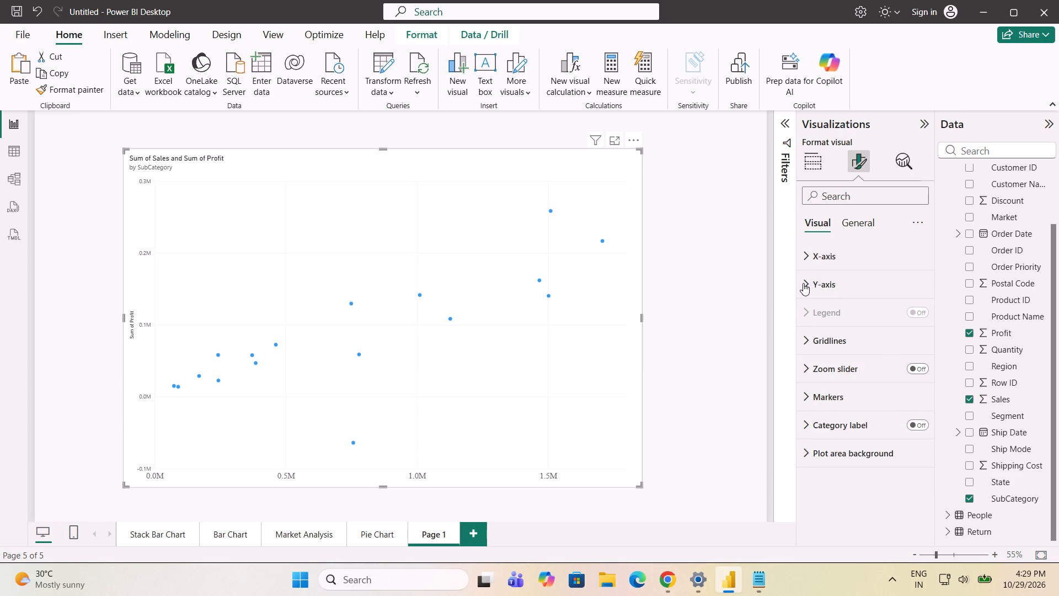
{"action": "scroll", "coordinate": [865, 489], "scroll_direction": "down", "scroll_amount": 1}
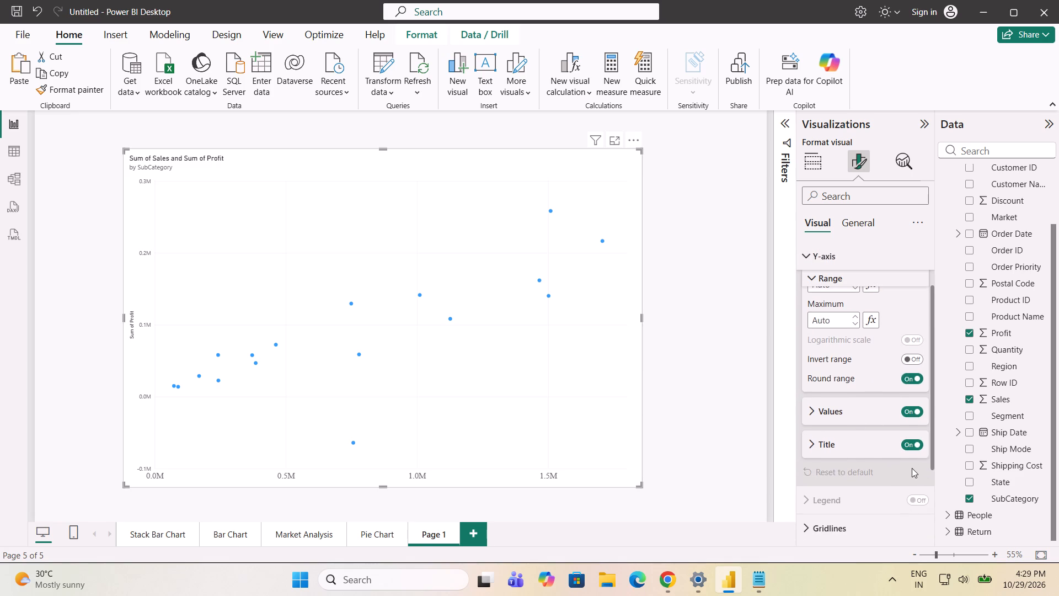
{"action": "left_click", "coordinate": [907, 444]}
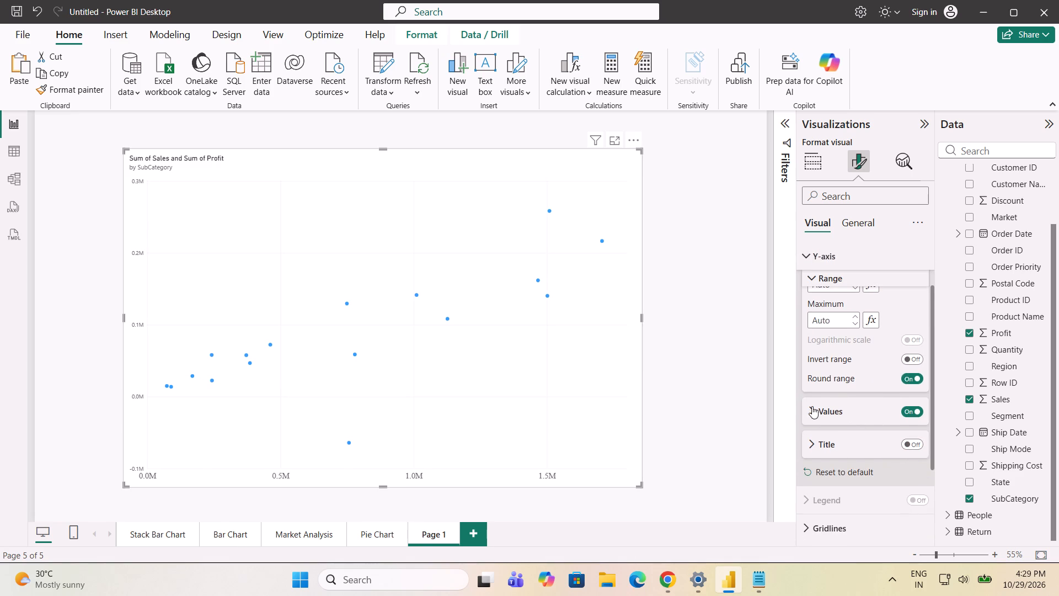
{"action": "scroll", "coordinate": [842, 392], "scroll_direction": "up", "scroll_amount": 1}
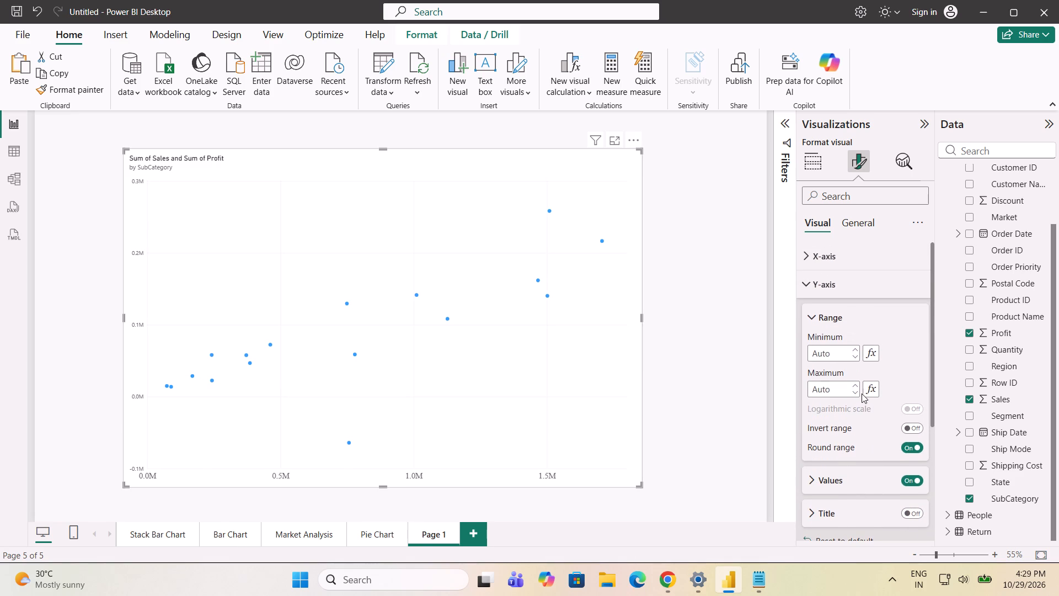
Set the scatter chart's Y-axis values to font size 16, and collapse the Values and Range settings.
{"action": "left_click", "coordinate": [812, 482]}
{"action": "scroll", "coordinate": [855, 455], "scroll_direction": "down", "scroll_amount": 2}
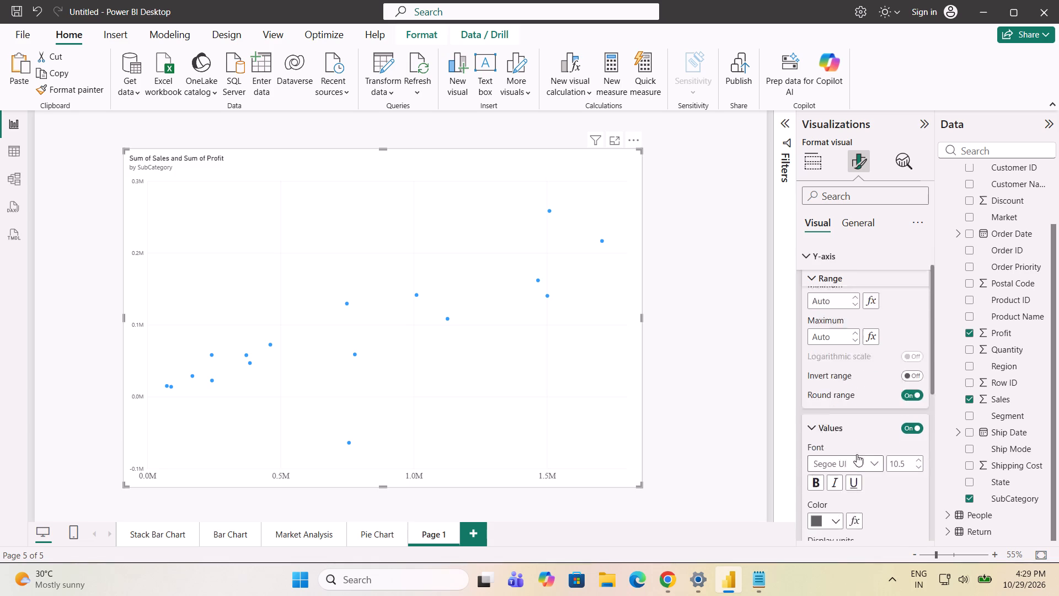
{"action": "triple_click", "coordinate": [914, 374]}
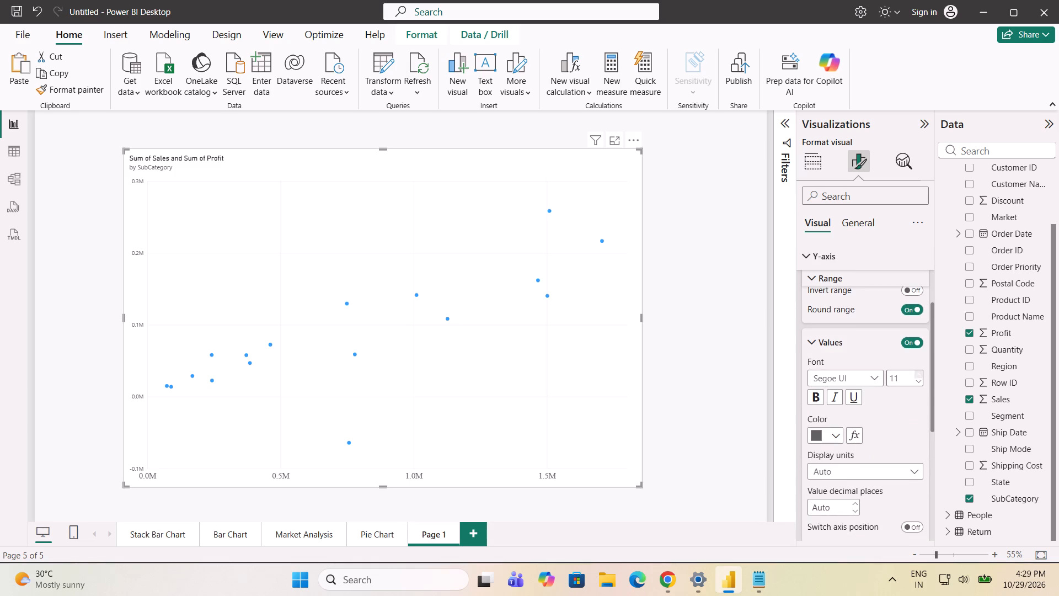
{"action": "triple_click", "coordinate": [918, 372]}
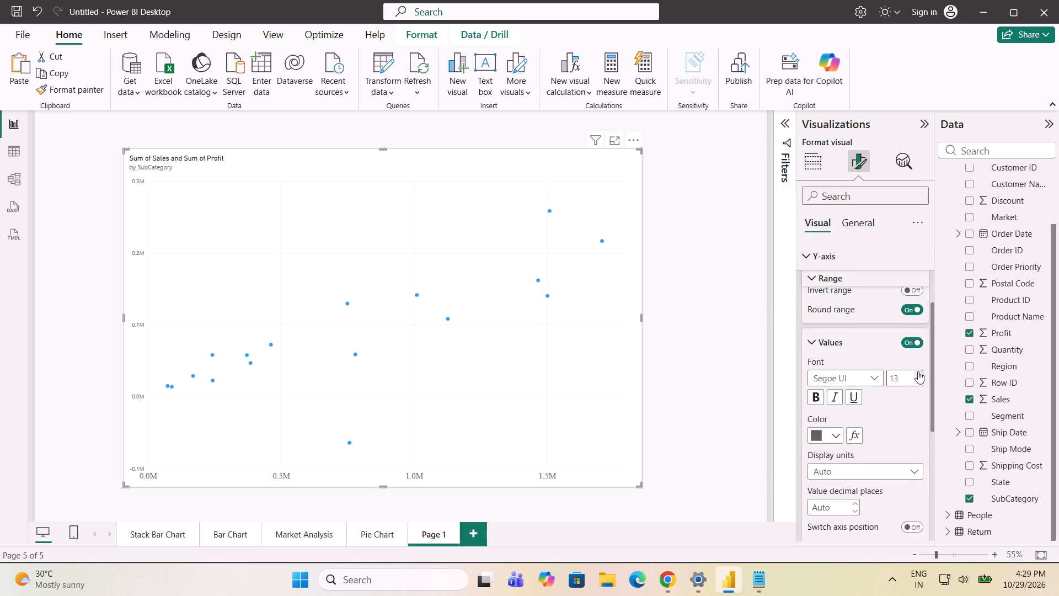
{"action": "left_click", "coordinate": [918, 371]}
{"action": "left_click", "coordinate": [918, 371]}
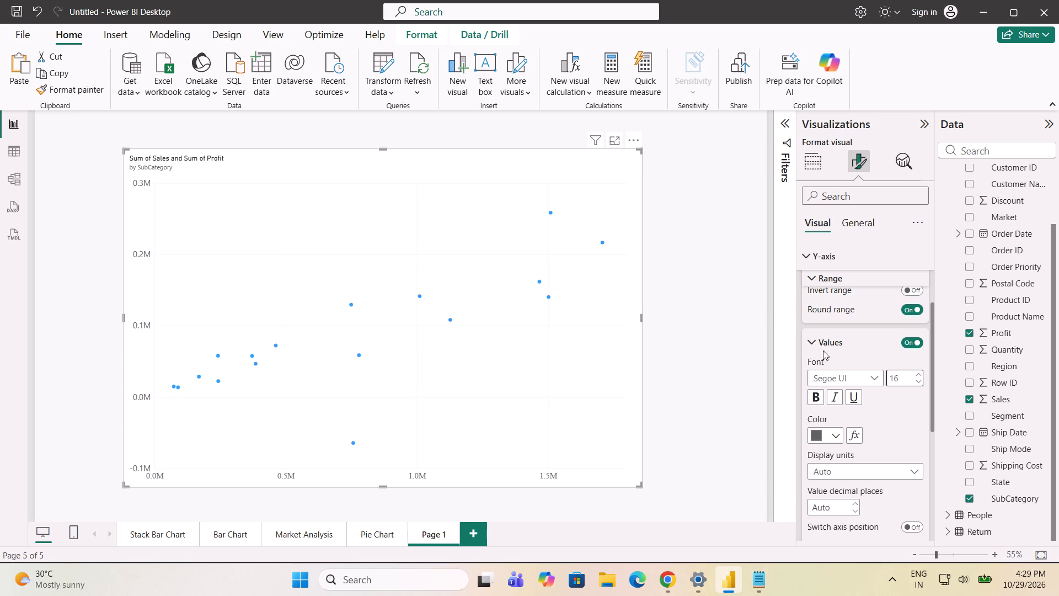
{"action": "scroll", "coordinate": [816, 338], "scroll_direction": "up", "scroll_amount": 1}
{"action": "left_click", "coordinate": [814, 406]}
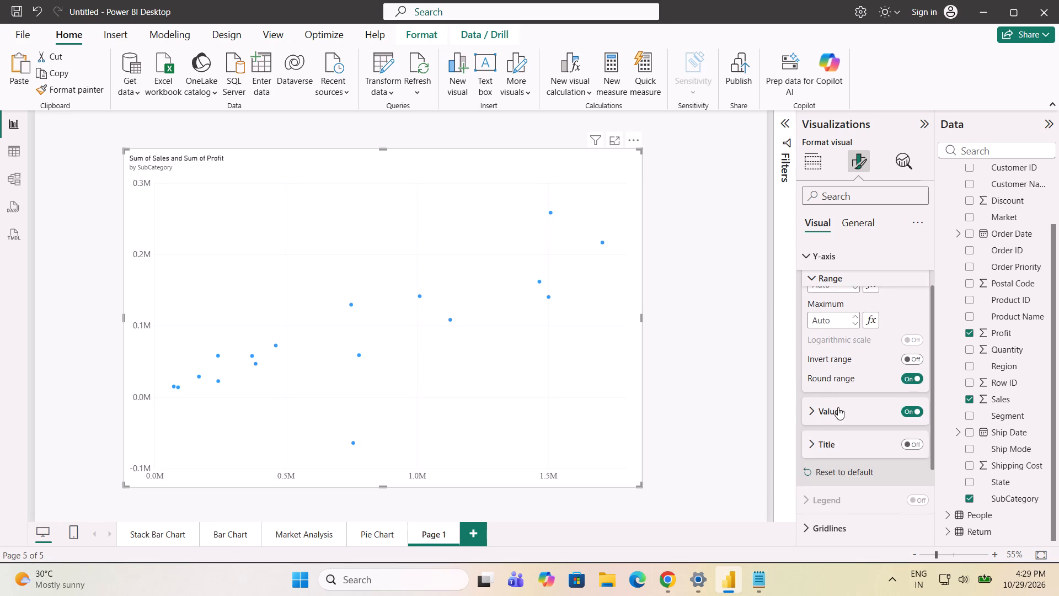
{"action": "scroll", "coordinate": [838, 407], "scroll_direction": "up", "scroll_amount": 2}
{"action": "left_click", "coordinate": [817, 321]}
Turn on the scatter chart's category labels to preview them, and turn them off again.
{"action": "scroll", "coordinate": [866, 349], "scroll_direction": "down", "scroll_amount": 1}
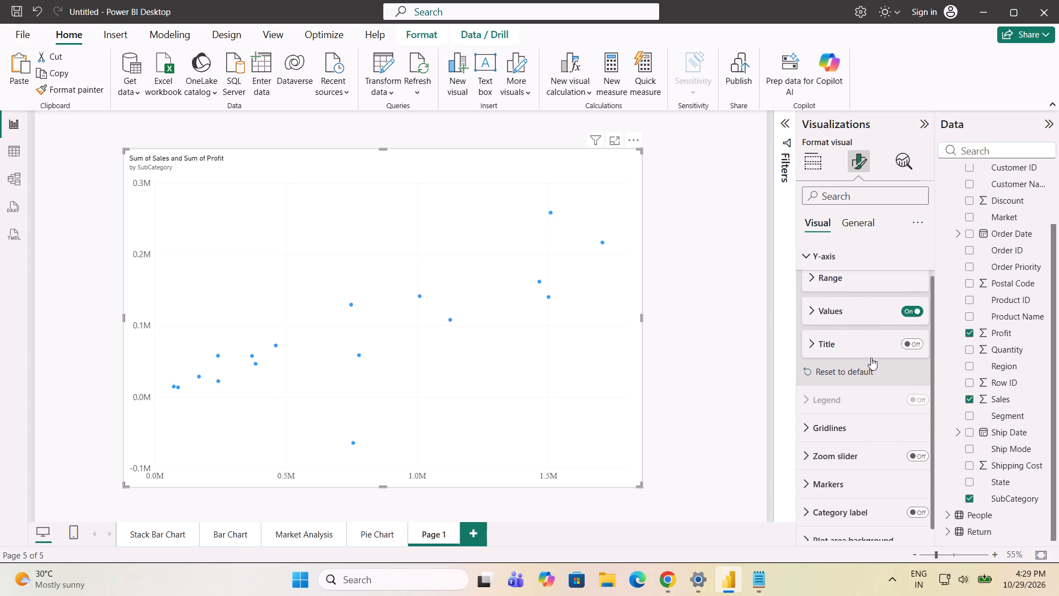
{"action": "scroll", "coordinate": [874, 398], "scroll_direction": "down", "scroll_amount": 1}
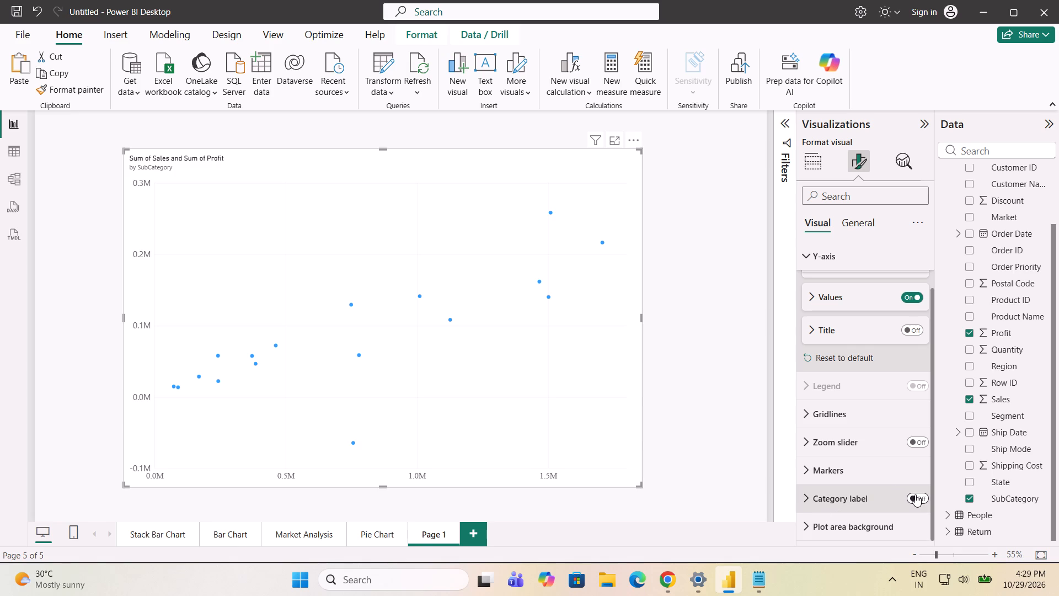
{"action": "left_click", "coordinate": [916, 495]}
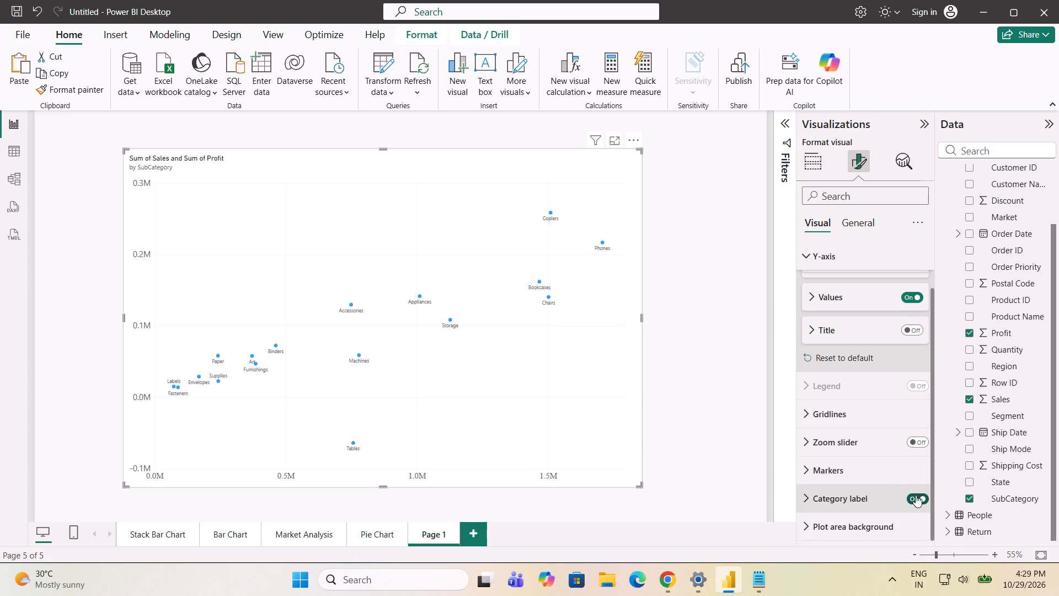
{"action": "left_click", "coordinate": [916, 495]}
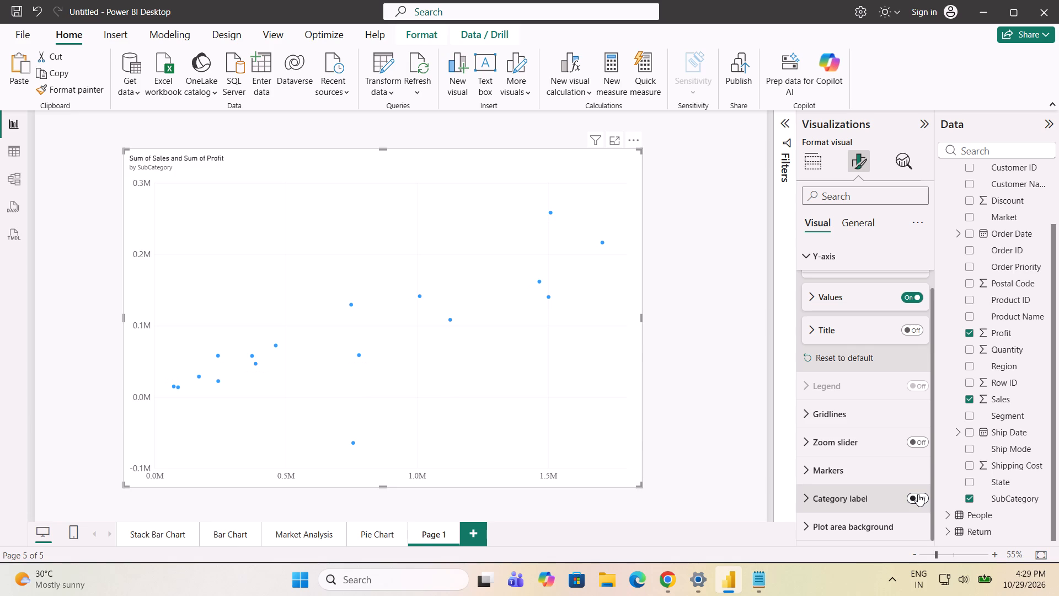
Collapse the Y-axis settings and open the scatter chart's general title settings.
{"action": "scroll", "coordinate": [905, 471], "scroll_direction": "down", "scroll_amount": 2}
{"action": "scroll", "coordinate": [891, 417], "scroll_direction": "up", "scroll_amount": 2}
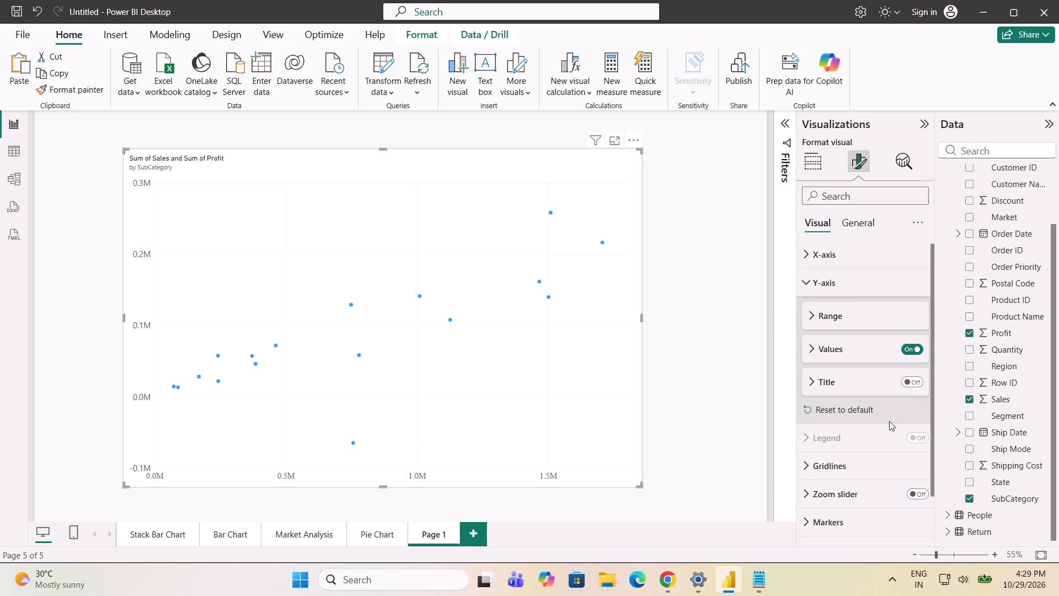
{"action": "left_click", "coordinate": [810, 277]}
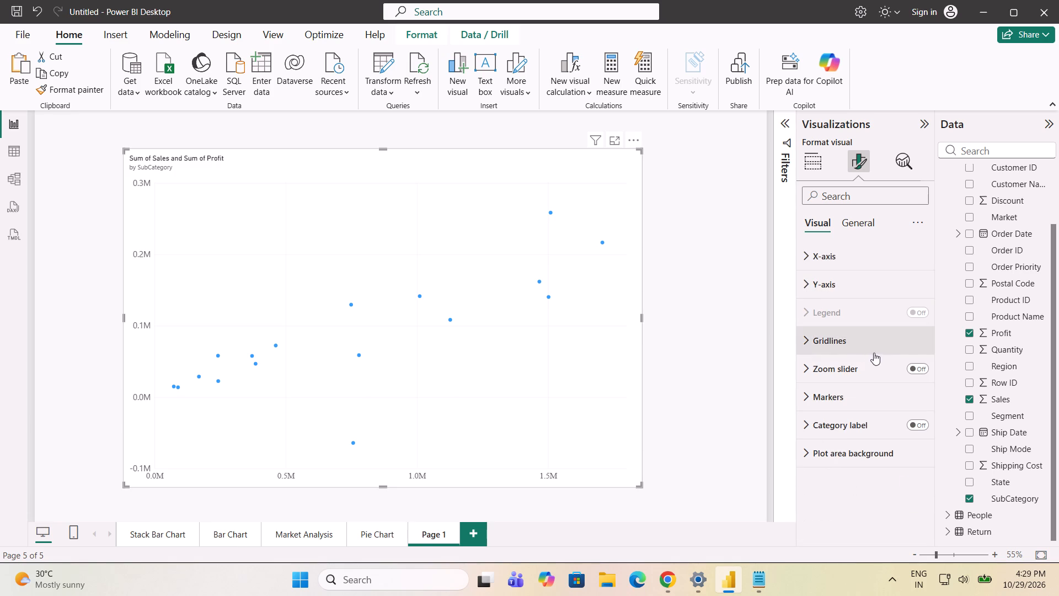
{"action": "scroll", "coordinate": [881, 469], "scroll_direction": "up", "scroll_amount": 3}
{"action": "scroll", "coordinate": [861, 409], "scroll_direction": "up", "scroll_amount": 1}
{"action": "left_click", "coordinate": [857, 222]}
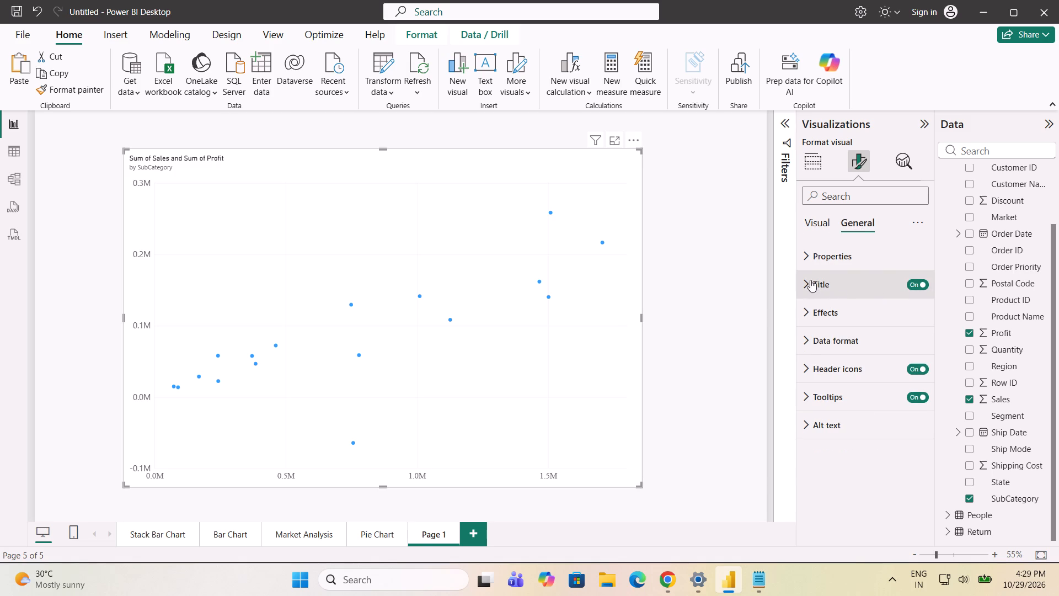
{"action": "left_click", "coordinate": [803, 280]}
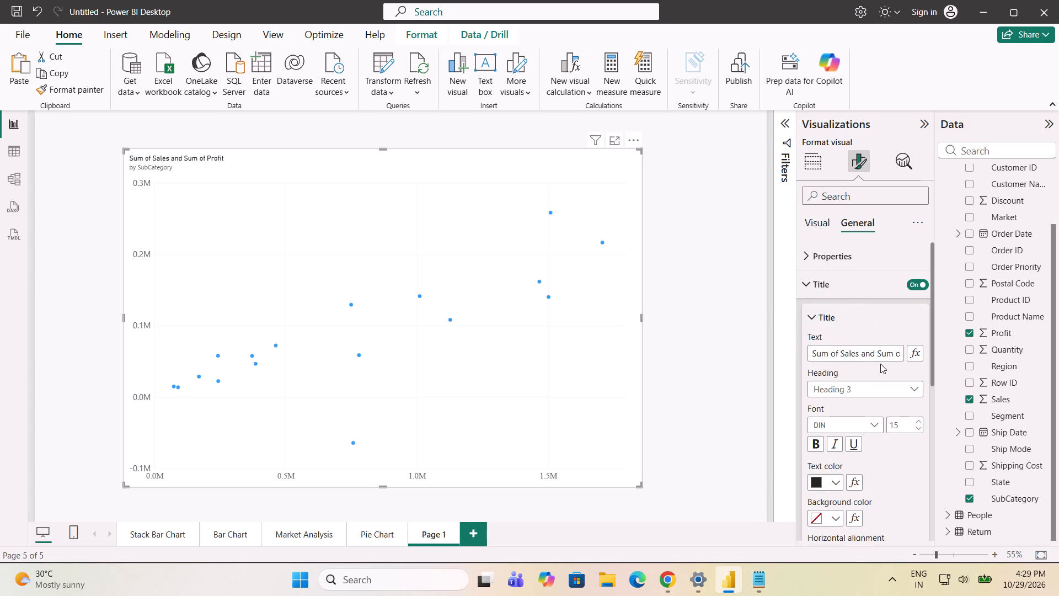
{"action": "scroll", "coordinate": [895, 360], "scroll_direction": "down", "scroll_amount": 1}
{"action": "scroll", "coordinate": [895, 360], "scroll_direction": "up", "scroll_amount": 1}
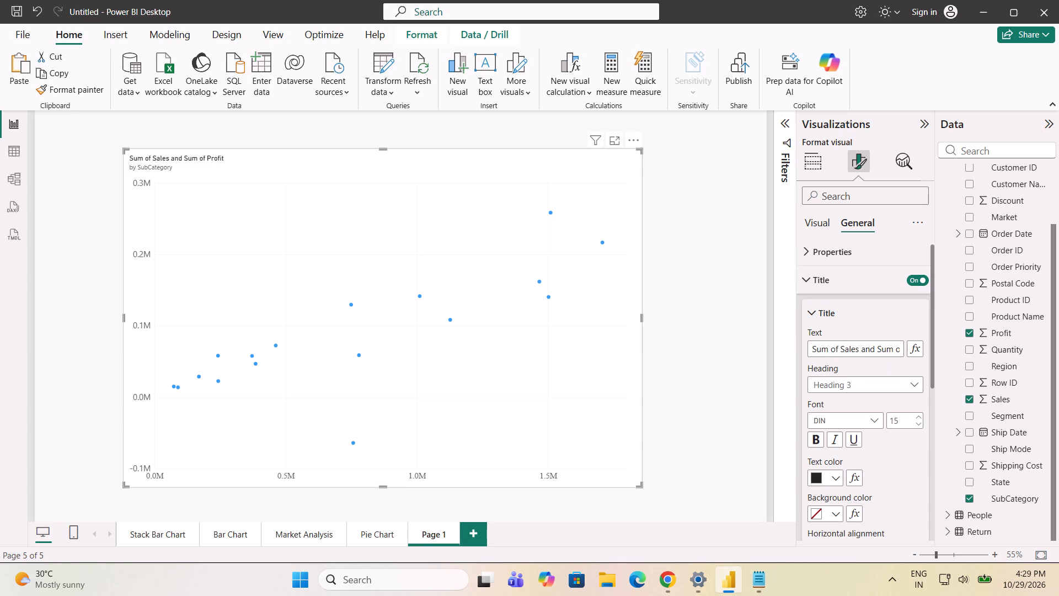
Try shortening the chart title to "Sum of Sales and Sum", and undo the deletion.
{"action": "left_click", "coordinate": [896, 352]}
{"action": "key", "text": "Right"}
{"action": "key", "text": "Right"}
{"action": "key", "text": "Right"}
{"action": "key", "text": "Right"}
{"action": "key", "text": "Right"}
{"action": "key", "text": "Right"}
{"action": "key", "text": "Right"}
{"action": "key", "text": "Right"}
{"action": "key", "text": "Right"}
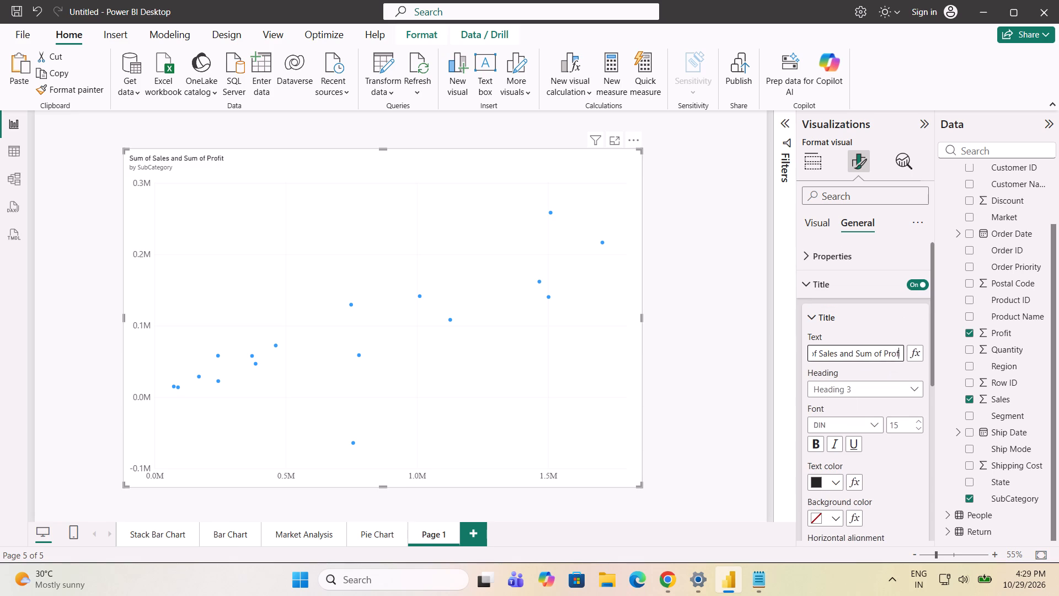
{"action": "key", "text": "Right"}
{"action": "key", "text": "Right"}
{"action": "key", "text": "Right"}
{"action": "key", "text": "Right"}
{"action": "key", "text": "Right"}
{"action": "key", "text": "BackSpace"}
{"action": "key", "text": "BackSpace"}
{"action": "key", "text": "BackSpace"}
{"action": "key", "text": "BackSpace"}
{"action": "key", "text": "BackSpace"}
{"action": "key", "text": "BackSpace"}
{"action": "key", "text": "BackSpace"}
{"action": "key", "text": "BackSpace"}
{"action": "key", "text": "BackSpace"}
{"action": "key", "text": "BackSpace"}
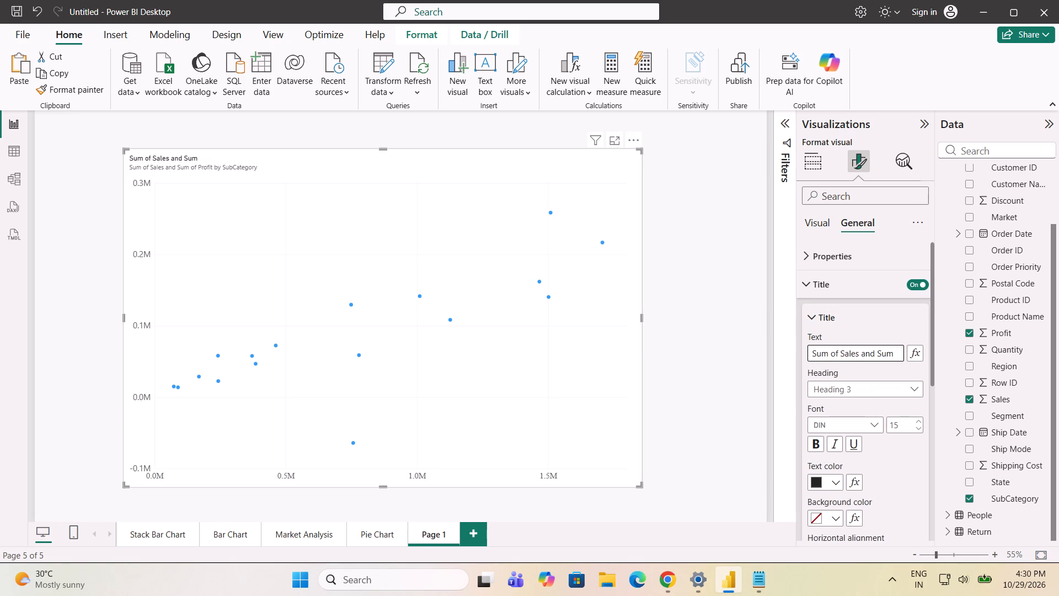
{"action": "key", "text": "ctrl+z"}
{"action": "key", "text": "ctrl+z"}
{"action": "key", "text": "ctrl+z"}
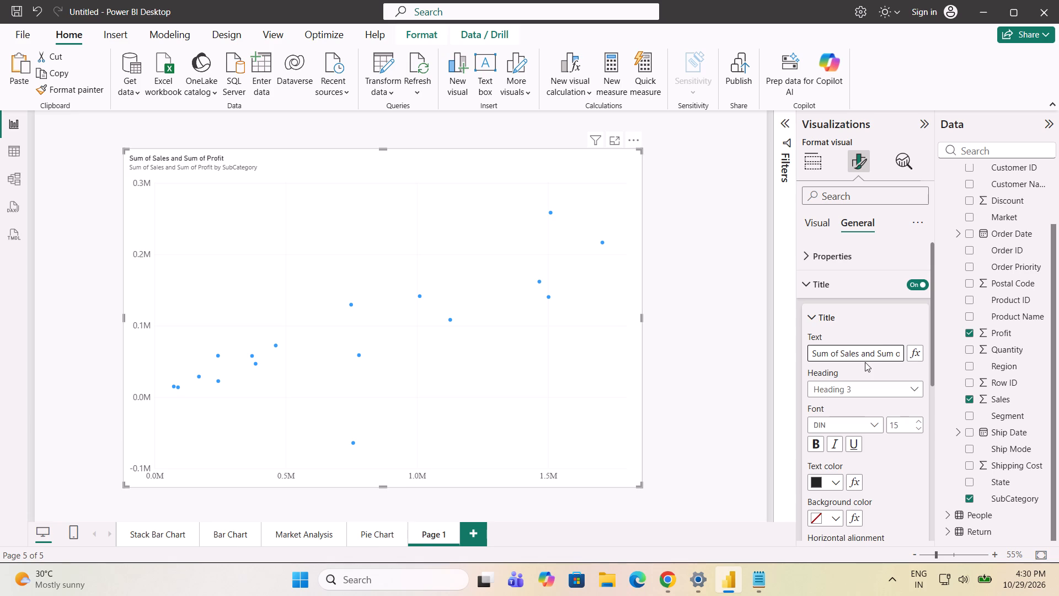
Format the chart title as bold Times New Roman at font size 25.
{"action": "triple_click", "coordinate": [918, 421]}
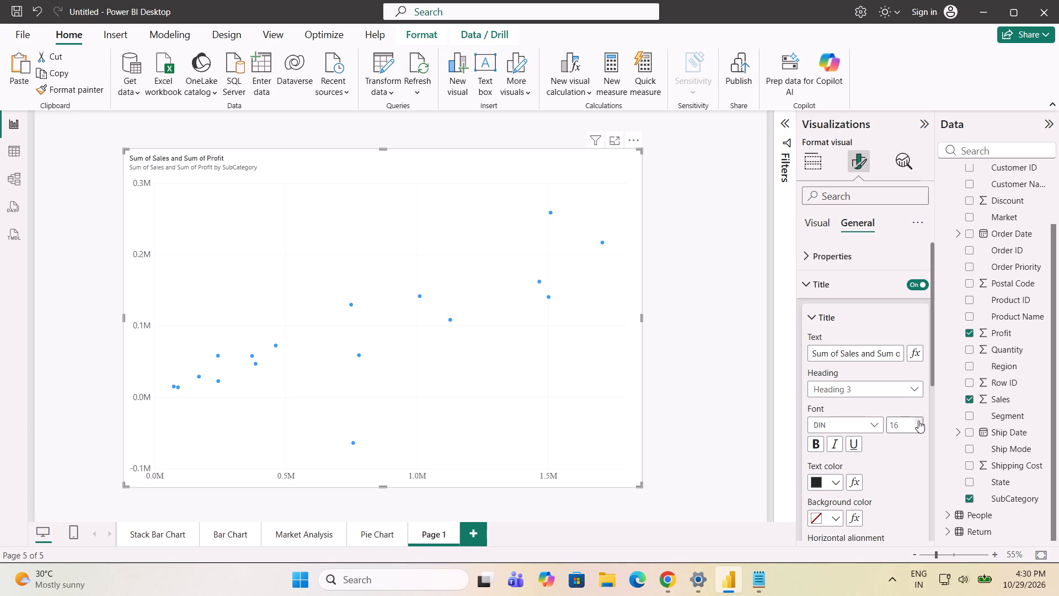
{"action": "triple_click", "coordinate": [918, 418]}
{"action": "double_click", "coordinate": [918, 418]}
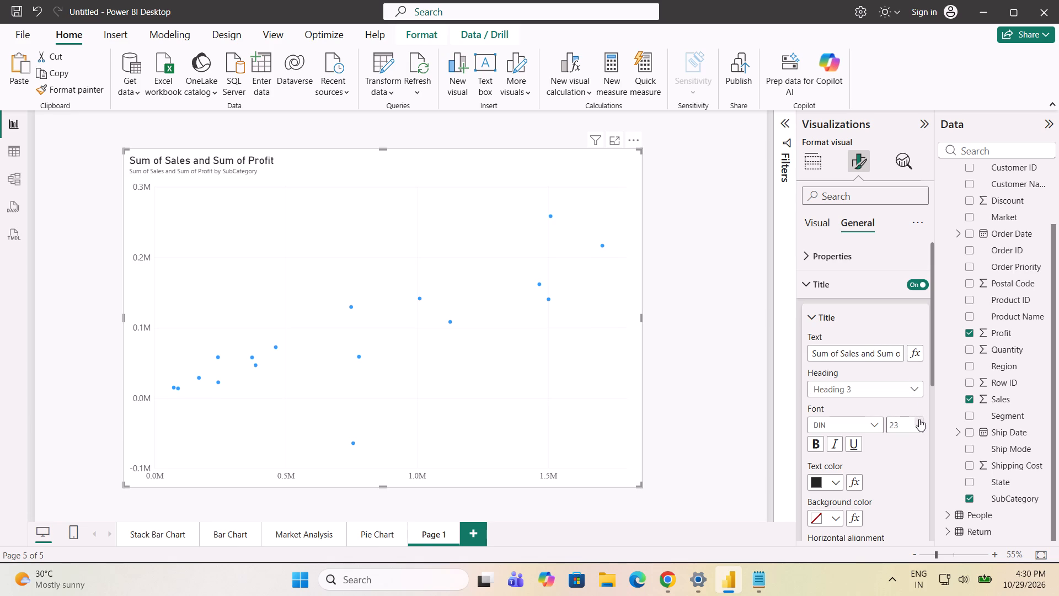
{"action": "left_click", "coordinate": [816, 441]}
{"action": "left_click", "coordinate": [875, 428]}
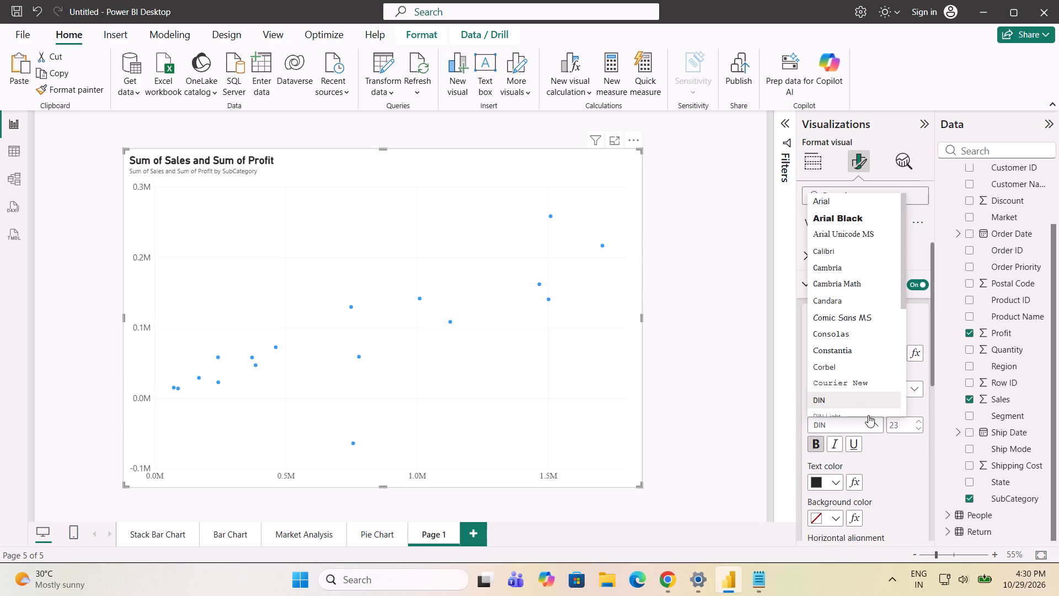
{"action": "scroll", "coordinate": [858, 338], "scroll_direction": "down", "scroll_amount": 3}
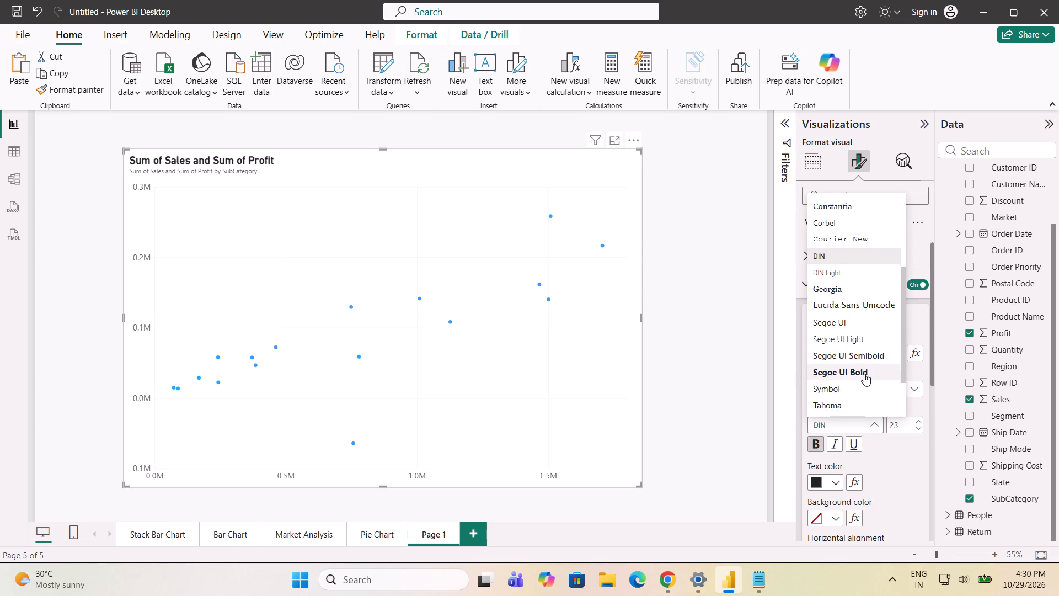
{"action": "left_click", "coordinate": [857, 361]}
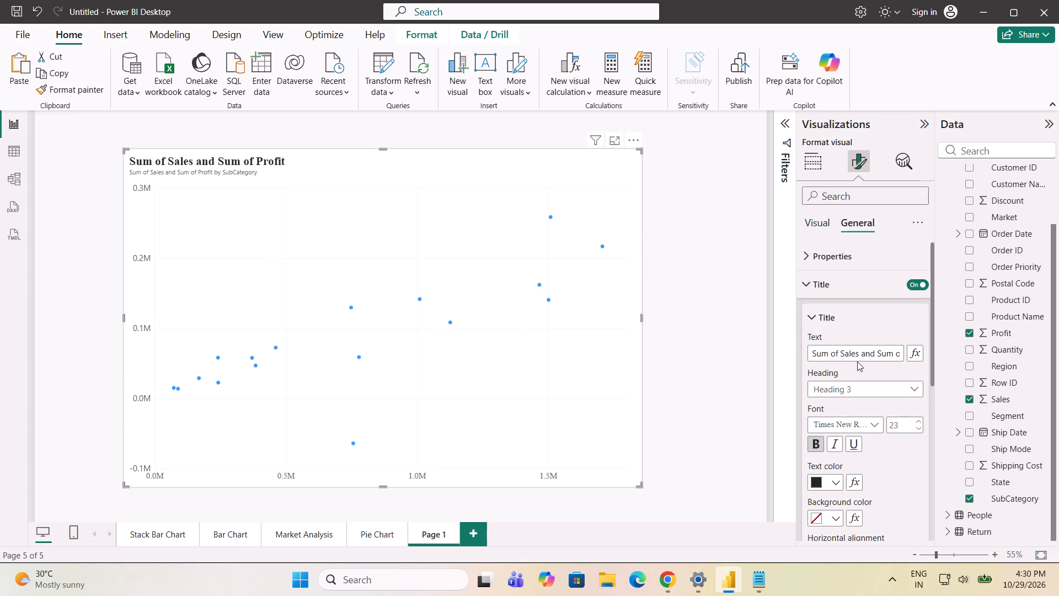
{"action": "double_click", "coordinate": [916, 422]}
Set the chart title's background color to blue.
{"action": "scroll", "coordinate": [909, 430], "scroll_direction": "down", "scroll_amount": 1}
{"action": "left_click", "coordinate": [839, 444]}
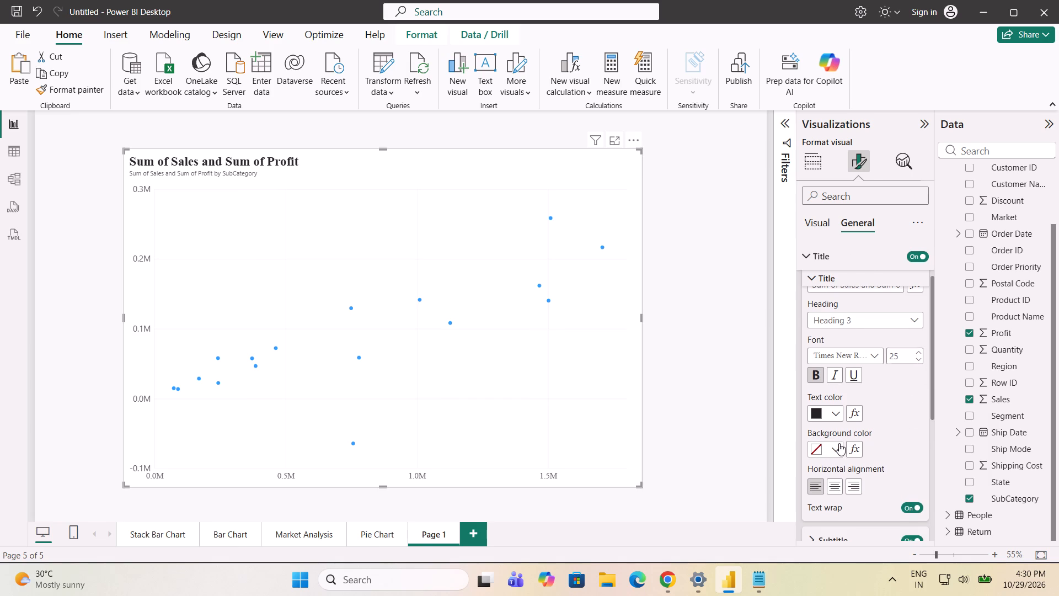
{"action": "left_click", "coordinate": [863, 259]}
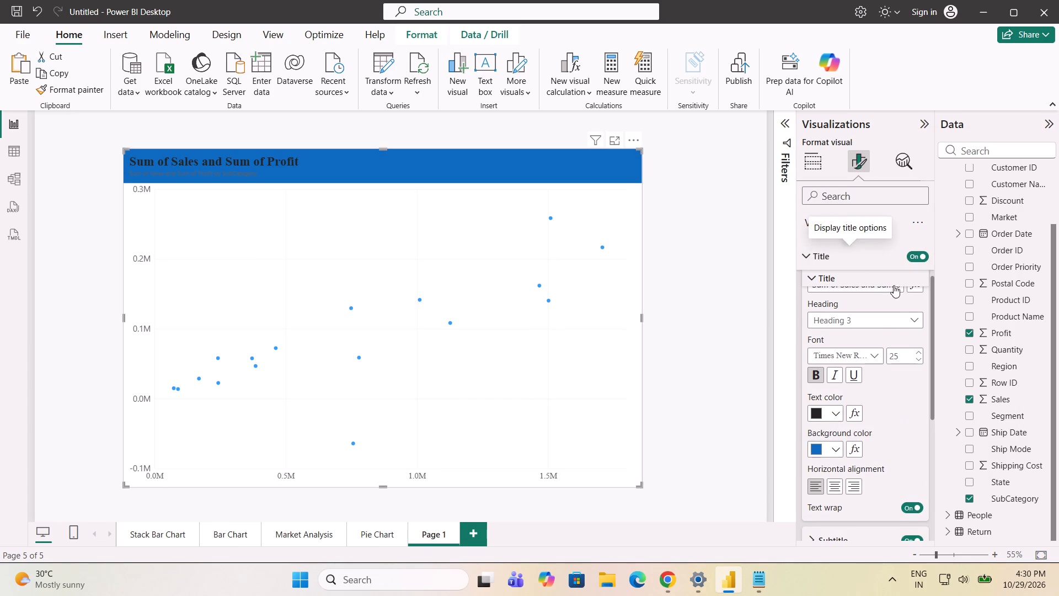
Increase the chart title's font size to 29.
{"action": "triple_click", "coordinate": [919, 353]}
{"action": "left_click", "coordinate": [918, 352]}
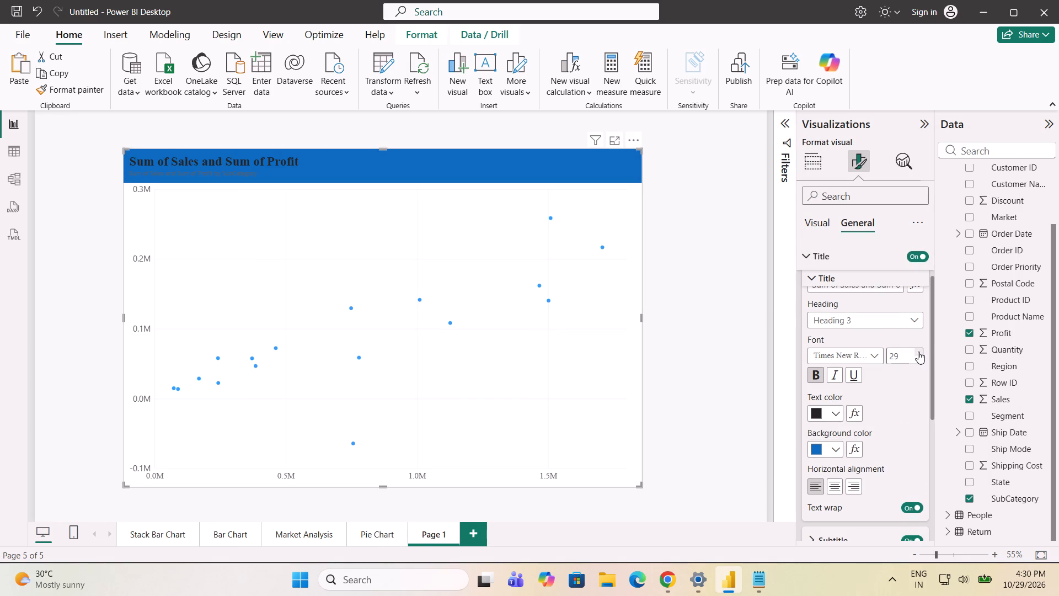
Format the chart's subtitle as bold Times New Roman at font size 15.
{"action": "scroll", "coordinate": [900, 399], "scroll_direction": "down", "scroll_amount": 1}
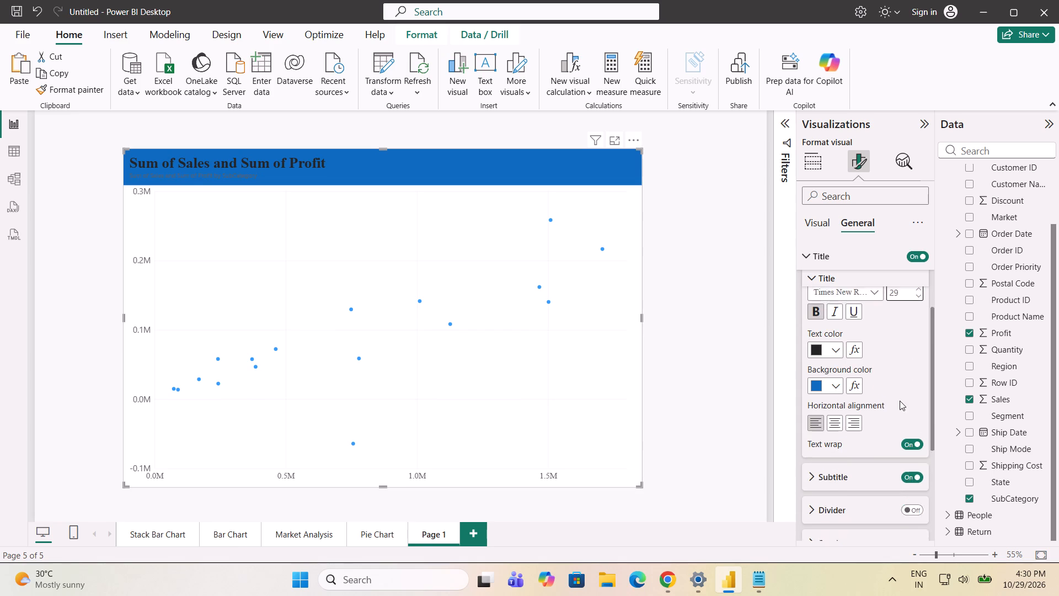
{"action": "left_click", "coordinate": [815, 470]}
{"action": "scroll", "coordinate": [851, 452], "scroll_direction": "down", "scroll_amount": 2}
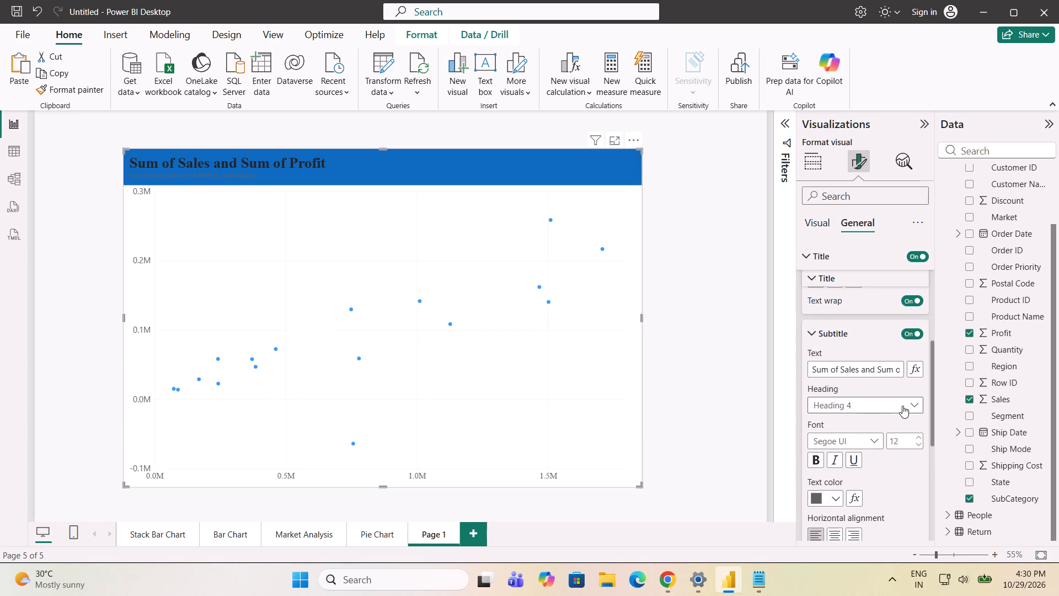
{"action": "left_click", "coordinate": [821, 458]}
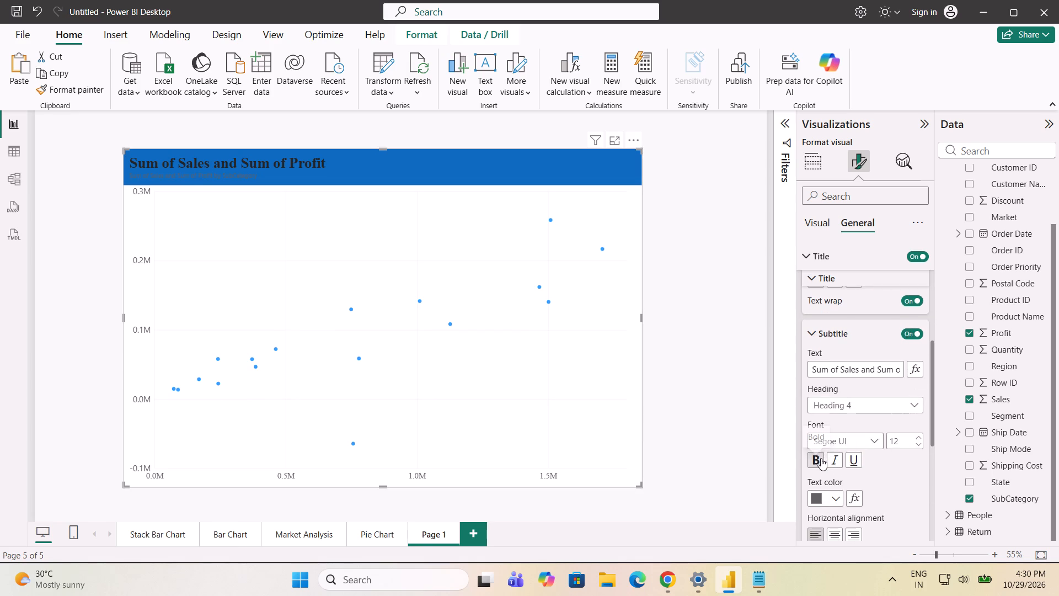
{"action": "triple_click", "coordinate": [916, 437]}
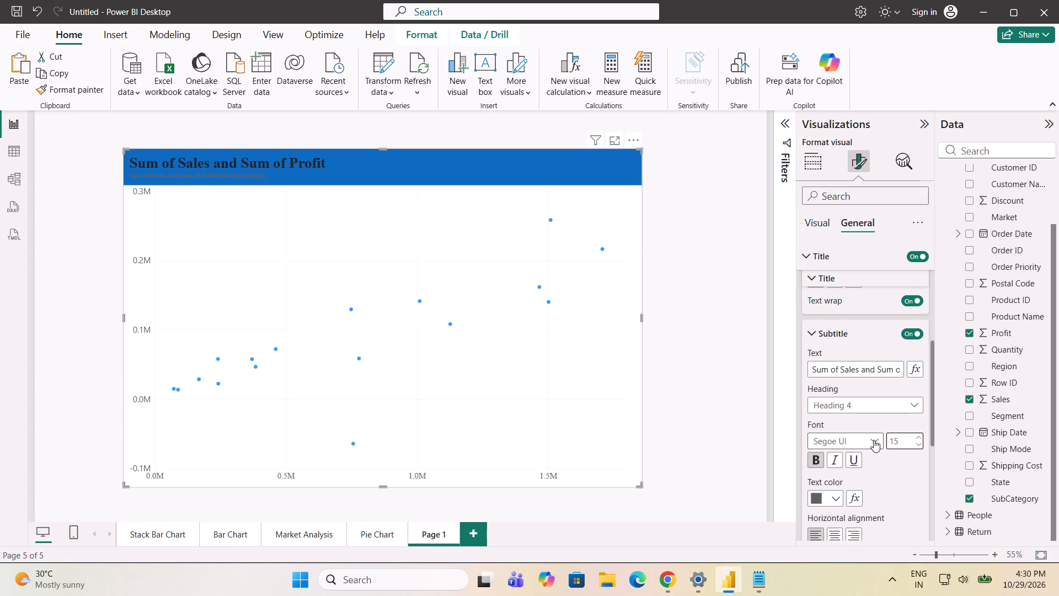
{"action": "left_click", "coordinate": [874, 440]}
{"action": "left_click", "coordinate": [851, 422]}
Set the subtitle's text color to black and center it horizontally.
{"action": "scroll", "coordinate": [862, 441], "scroll_direction": "down", "scroll_amount": 1}
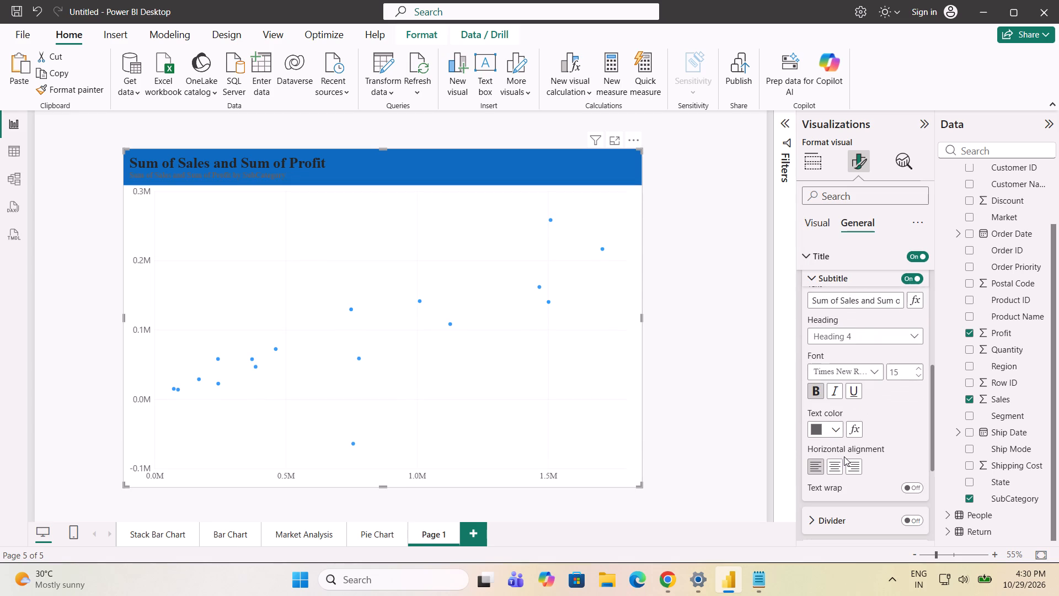
{"action": "left_click", "coordinate": [838, 425]}
{"action": "left_click", "coordinate": [844, 293]}
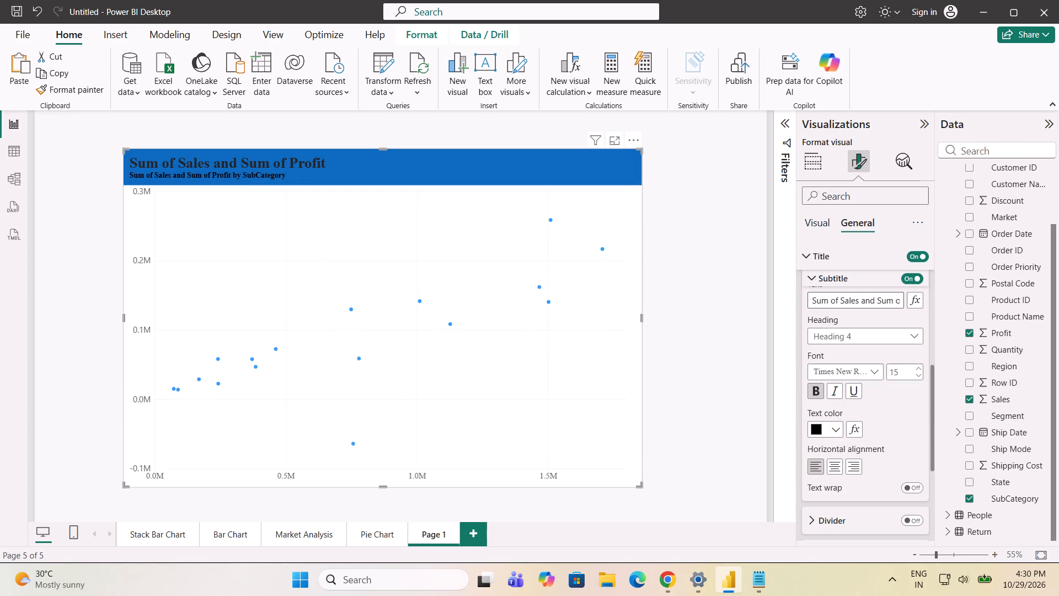
{"action": "left_click", "coordinate": [836, 466]}
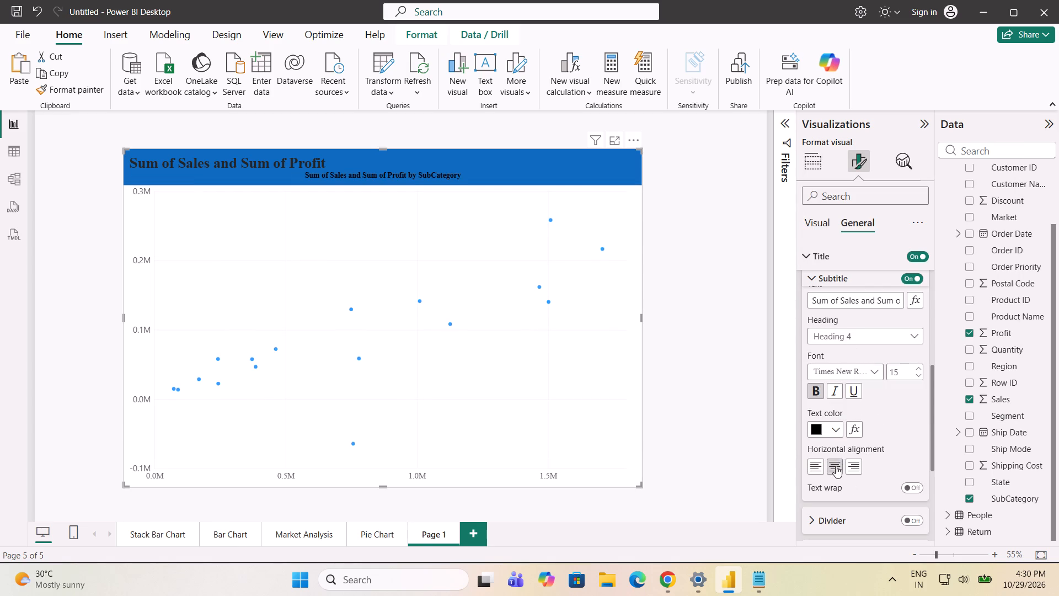
Center the chart title horizontally and collapse the title settings.
{"action": "scroll", "coordinate": [854, 442], "scroll_direction": "up", "scroll_amount": 2}
{"action": "left_click", "coordinate": [834, 352]}
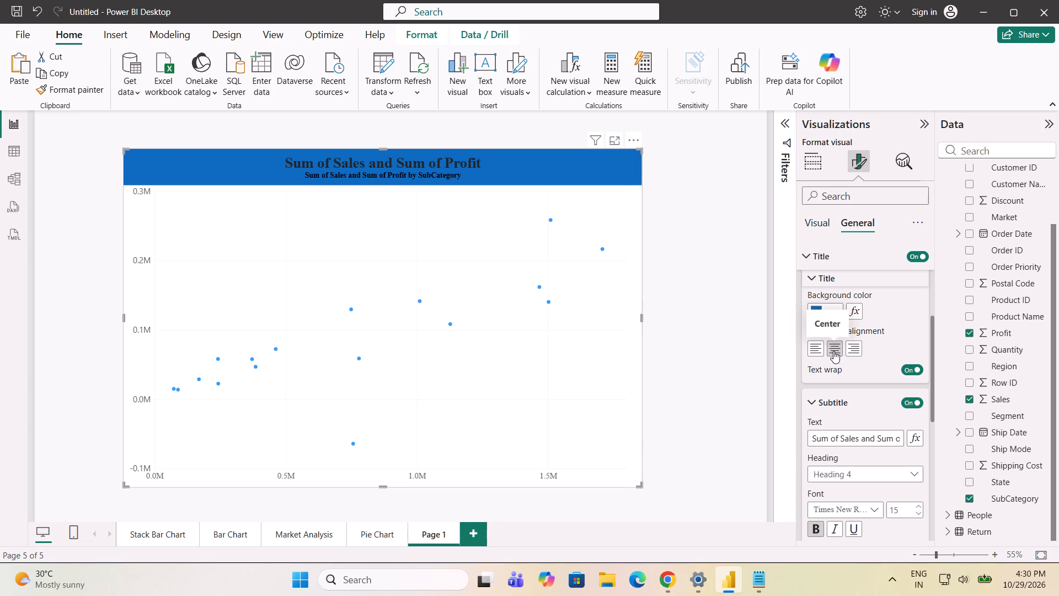
{"action": "scroll", "coordinate": [845, 268], "scroll_direction": "up", "scroll_amount": 2}
{"action": "scroll", "coordinate": [831, 356], "scroll_direction": "up", "scroll_amount": 2}
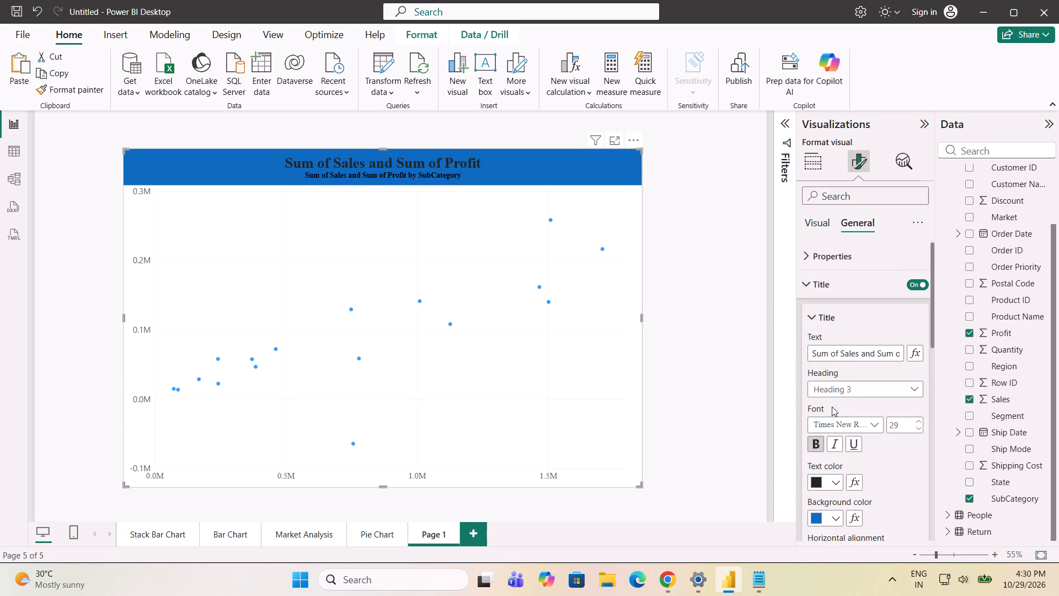
{"action": "left_click", "coordinate": [809, 318]}
{"action": "left_click", "coordinate": [809, 286]}
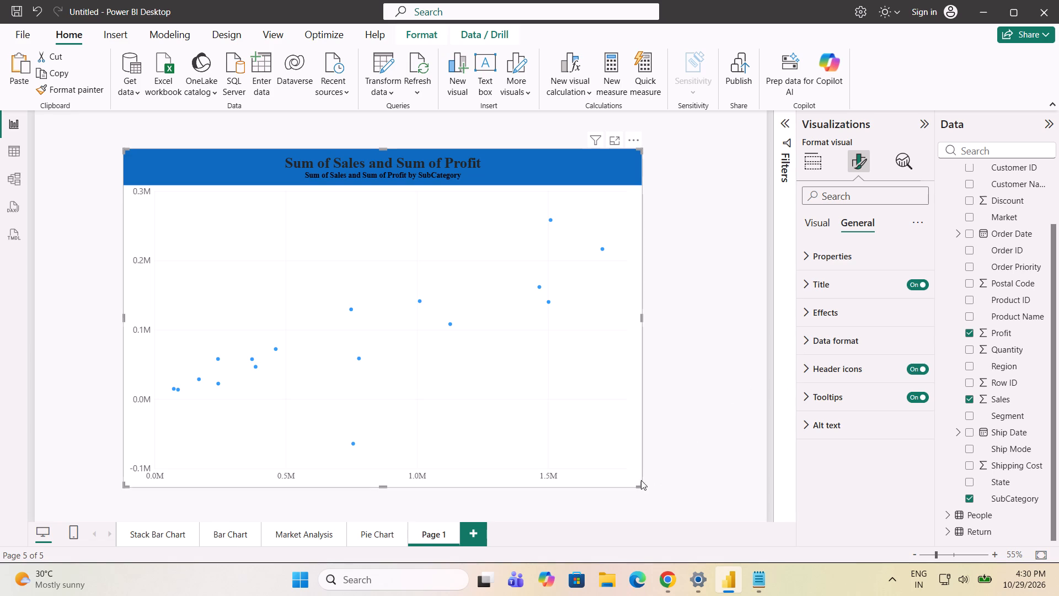
Enlarge the scatter chart slightly in width and height by extending its lower-right corner.
{"action": "left_click_drag", "start_coordinate": [640, 485], "coordinate": [658, 490]}
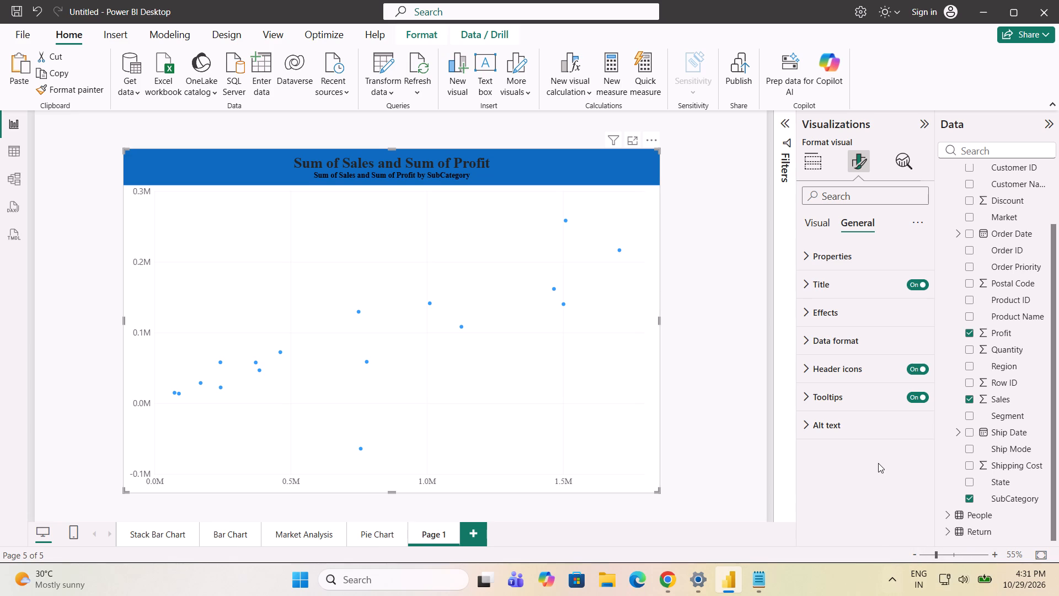
Set the color of the scatter chart's markers to red for all categories.
{"action": "left_click", "coordinate": [818, 223]}
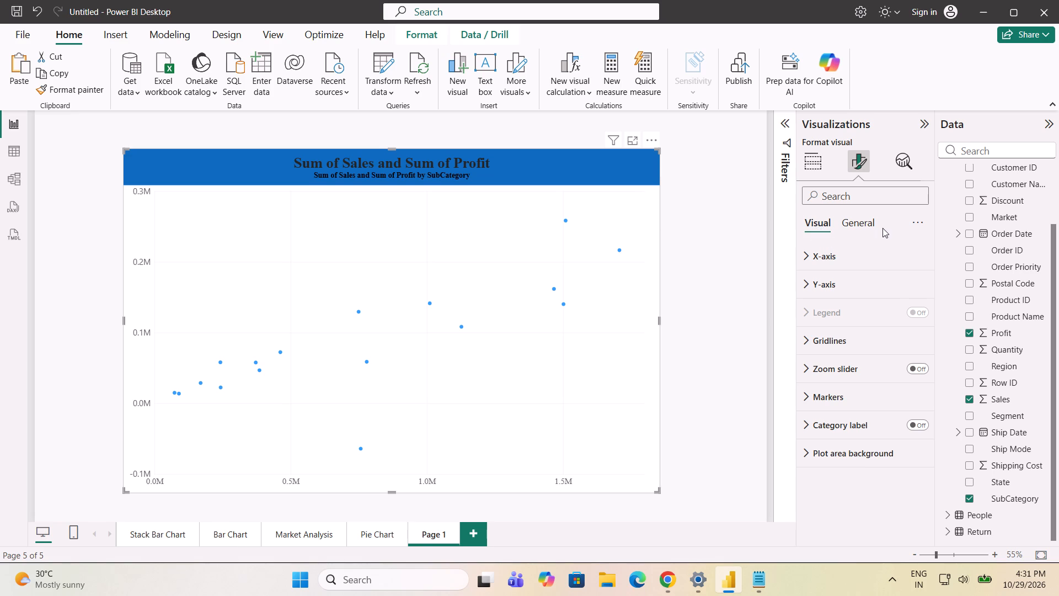
{"action": "left_click", "coordinate": [811, 400]}
{"action": "scroll", "coordinate": [814, 403], "scroll_direction": "down", "scroll_amount": 1}
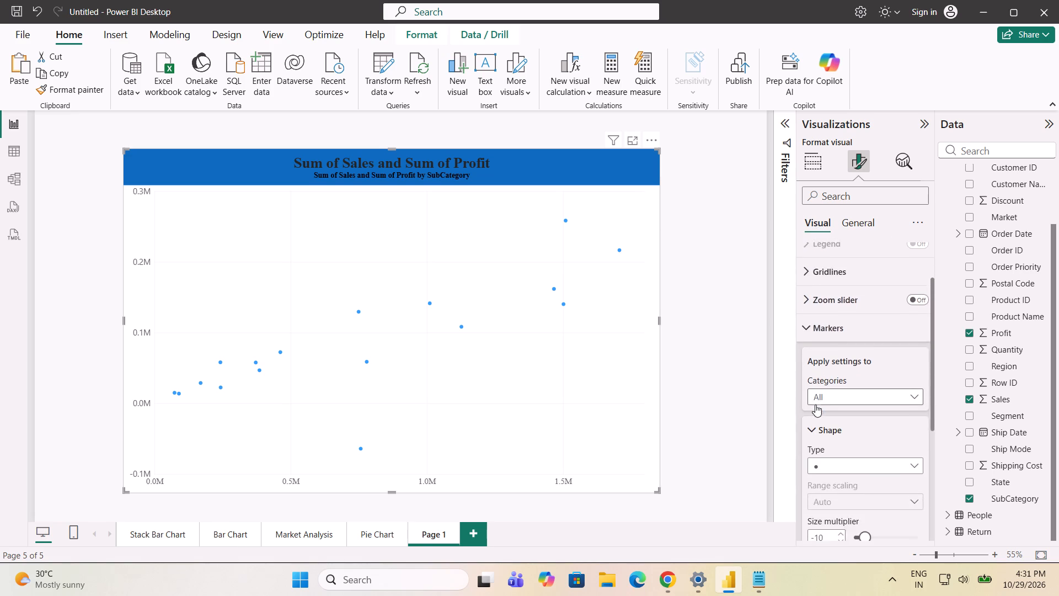
{"action": "scroll", "coordinate": [823, 403], "scroll_direction": "down", "scroll_amount": 1}
{"action": "left_click", "coordinate": [919, 396]}
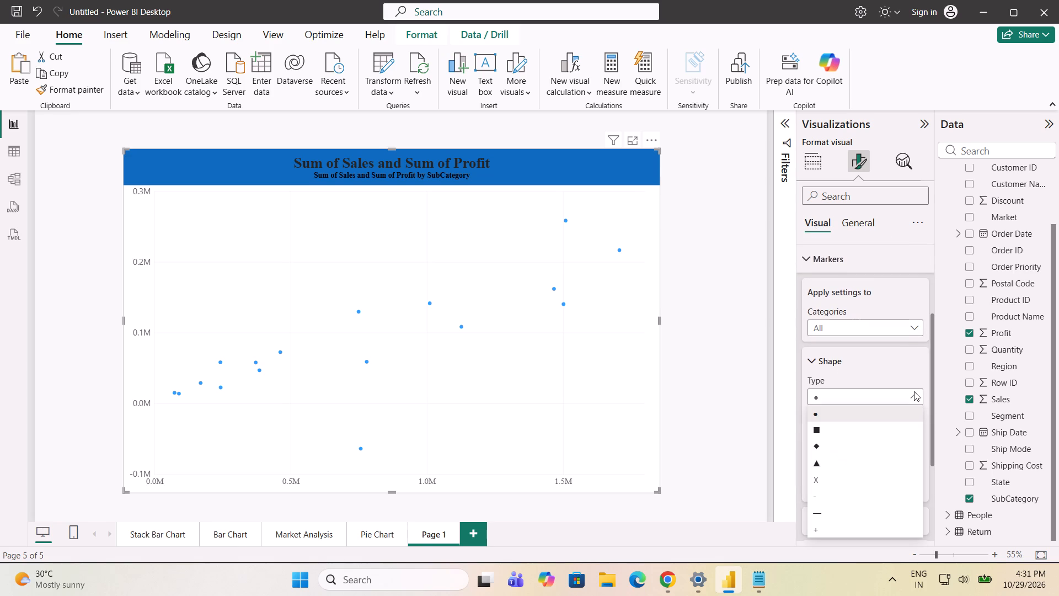
{"action": "left_click", "coordinate": [911, 397]}
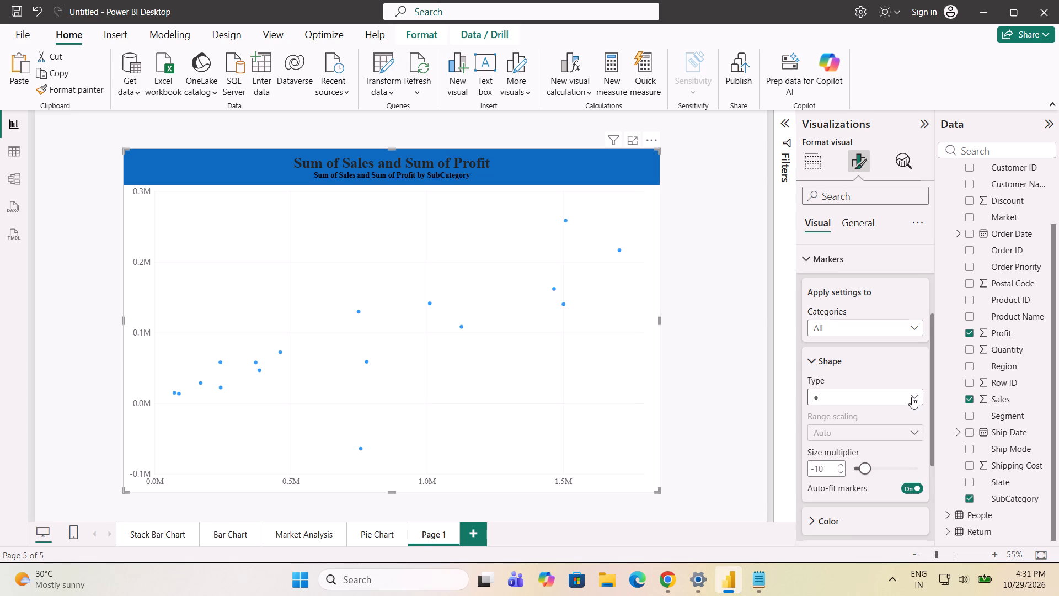
{"action": "scroll", "coordinate": [911, 397], "scroll_direction": "down", "scroll_amount": 1}
{"action": "left_click", "coordinate": [810, 454]}
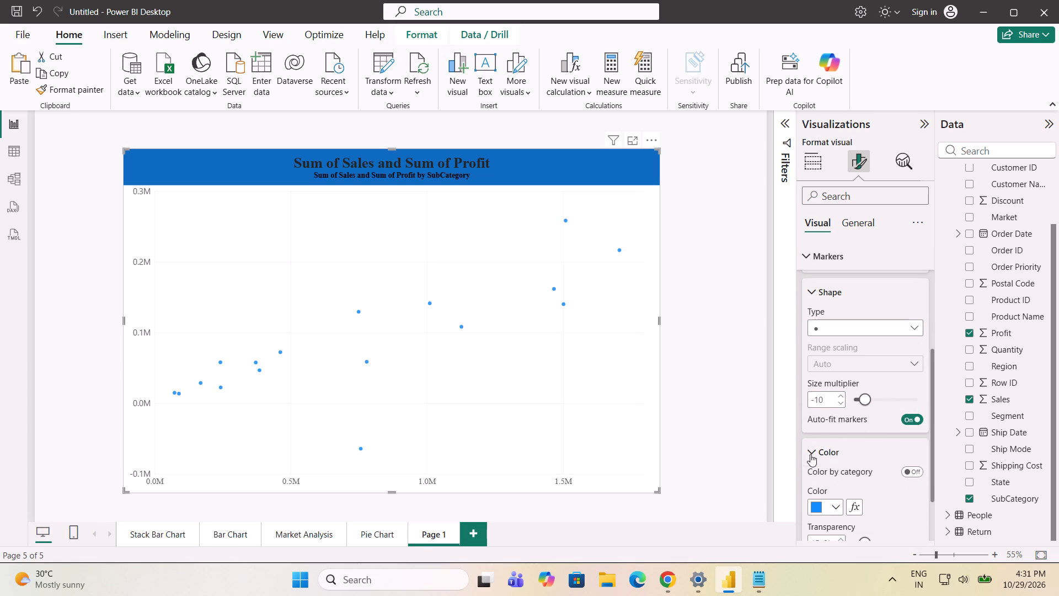
{"action": "scroll", "coordinate": [820, 447], "scroll_direction": "down", "scroll_amount": 2}
{"action": "left_click", "coordinate": [835, 371]}
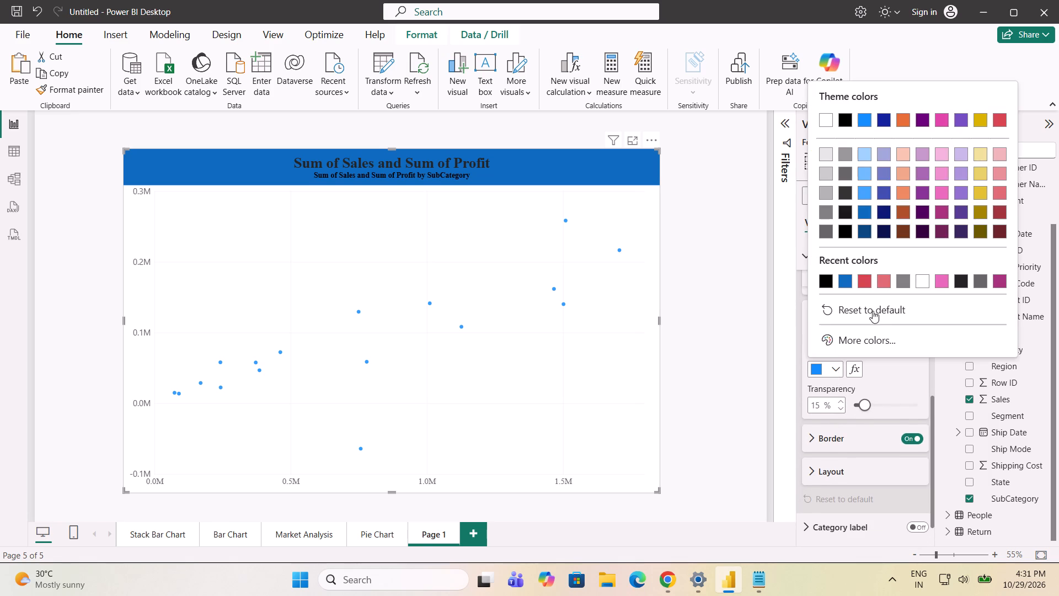
{"action": "left_click", "coordinate": [863, 283]}
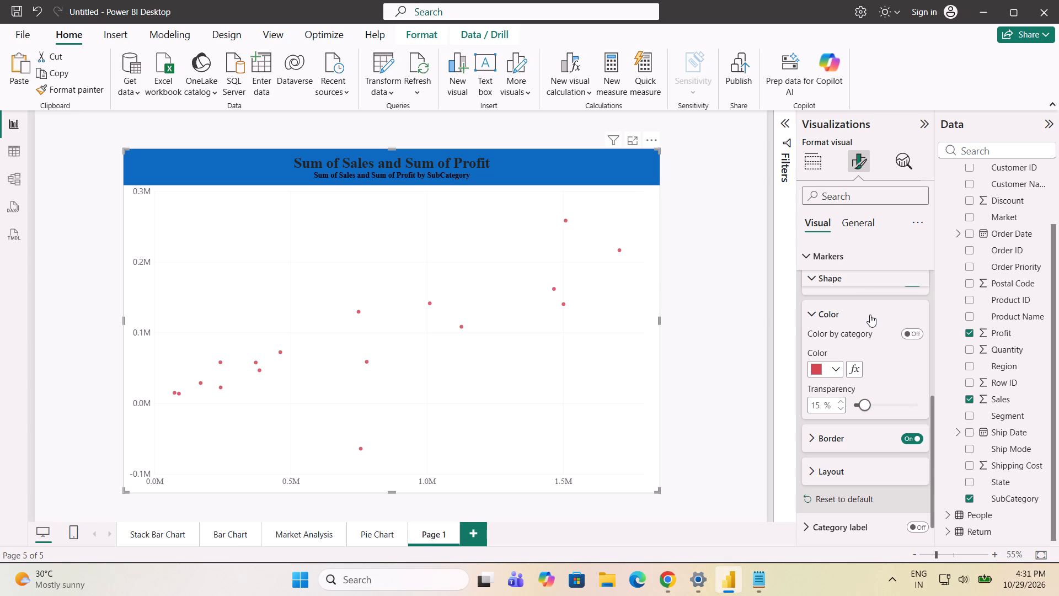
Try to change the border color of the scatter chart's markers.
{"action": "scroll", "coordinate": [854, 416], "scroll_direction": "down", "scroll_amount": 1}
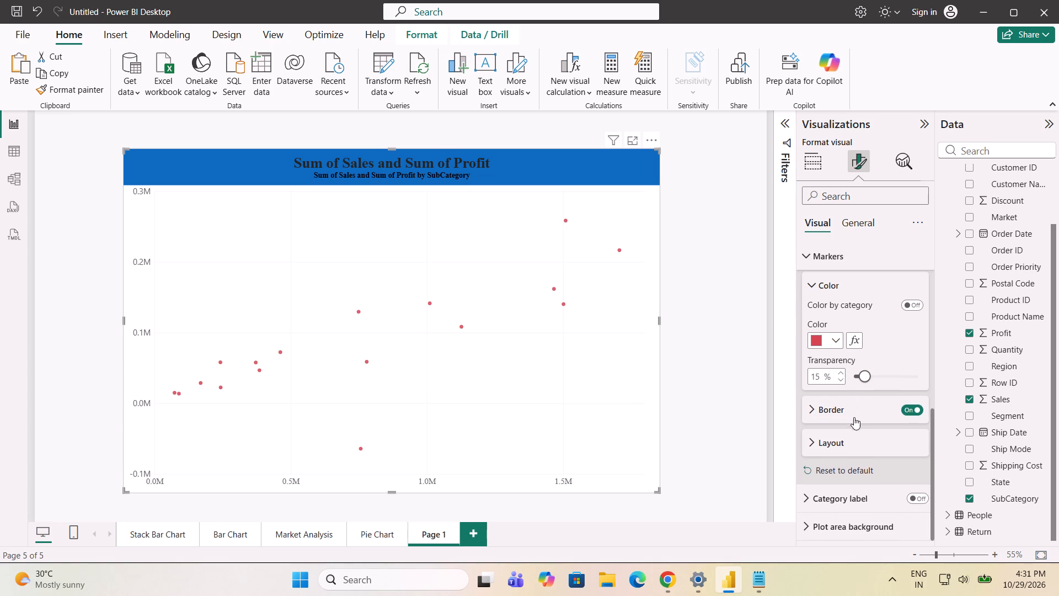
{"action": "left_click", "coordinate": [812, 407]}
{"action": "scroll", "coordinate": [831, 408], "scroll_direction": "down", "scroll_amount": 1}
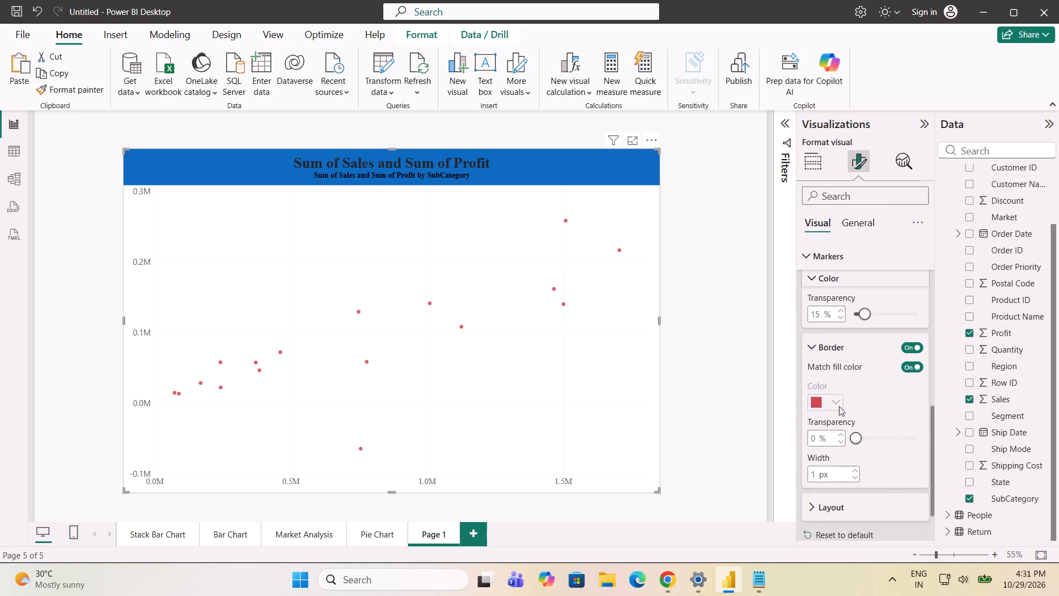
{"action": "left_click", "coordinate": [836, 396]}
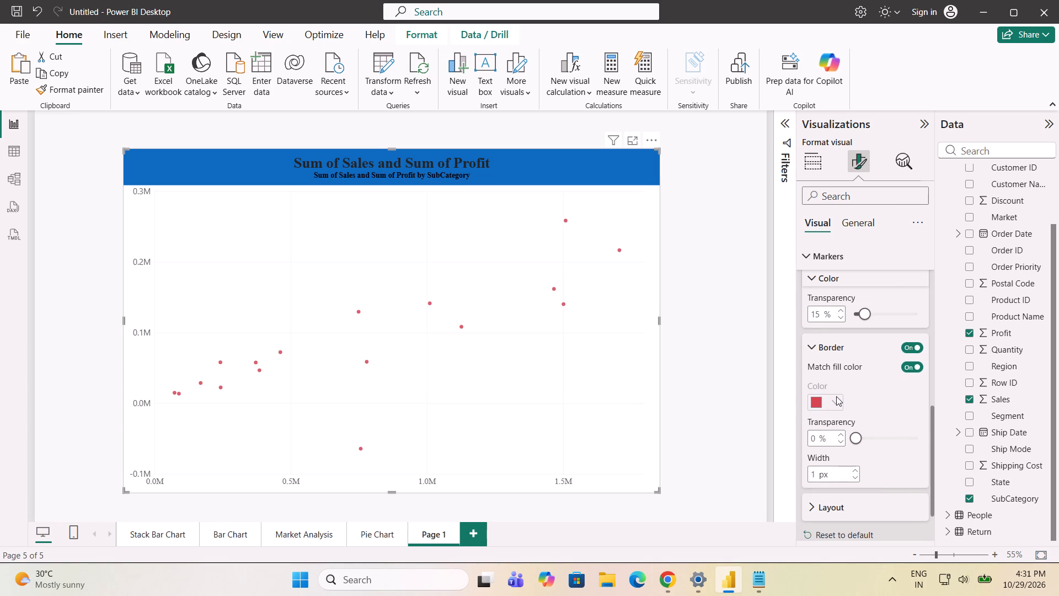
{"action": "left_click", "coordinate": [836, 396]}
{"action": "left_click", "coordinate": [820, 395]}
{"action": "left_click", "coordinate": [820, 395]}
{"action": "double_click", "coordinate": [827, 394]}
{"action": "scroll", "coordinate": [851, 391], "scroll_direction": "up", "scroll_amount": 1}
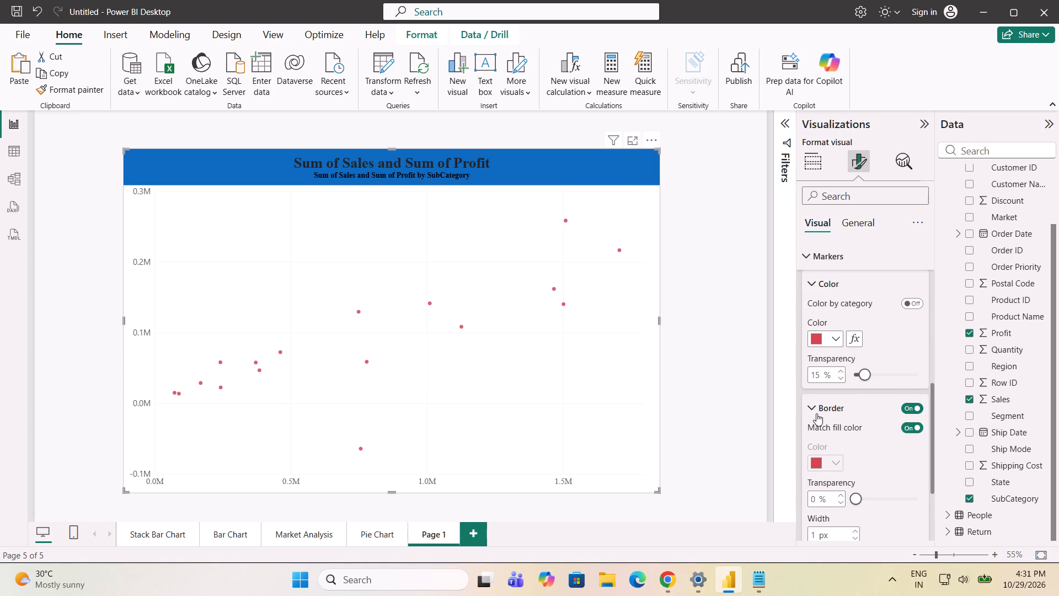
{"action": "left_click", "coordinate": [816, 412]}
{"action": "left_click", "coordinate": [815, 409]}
Turn on category labels for the scatter chart's markers.
{"action": "scroll", "coordinate": [827, 415], "scroll_direction": "down", "scroll_amount": 2}
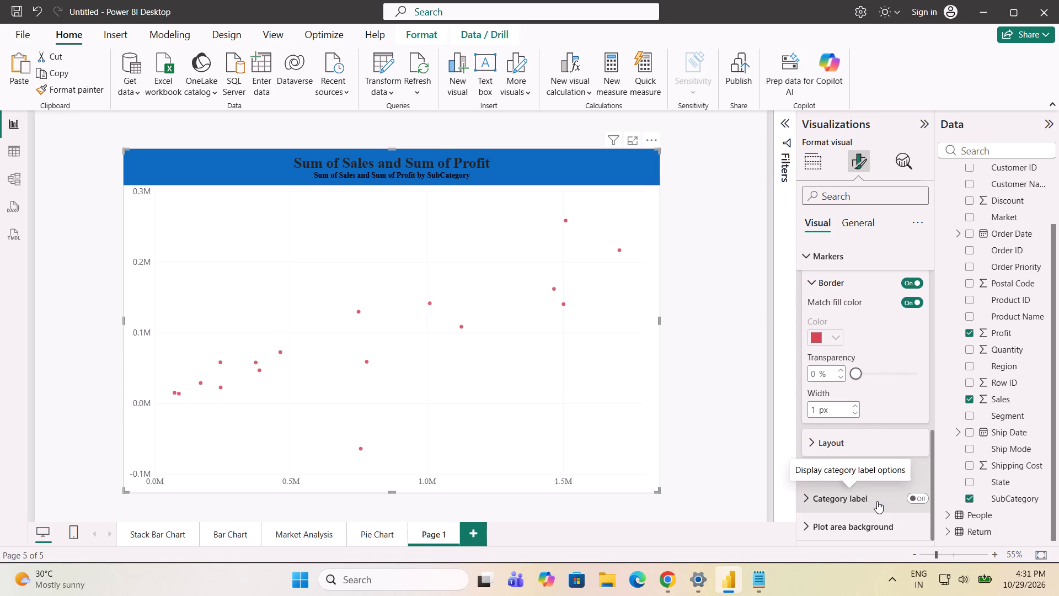
{"action": "left_click", "coordinate": [930, 494]}
{"action": "left_click", "coordinate": [920, 494]}
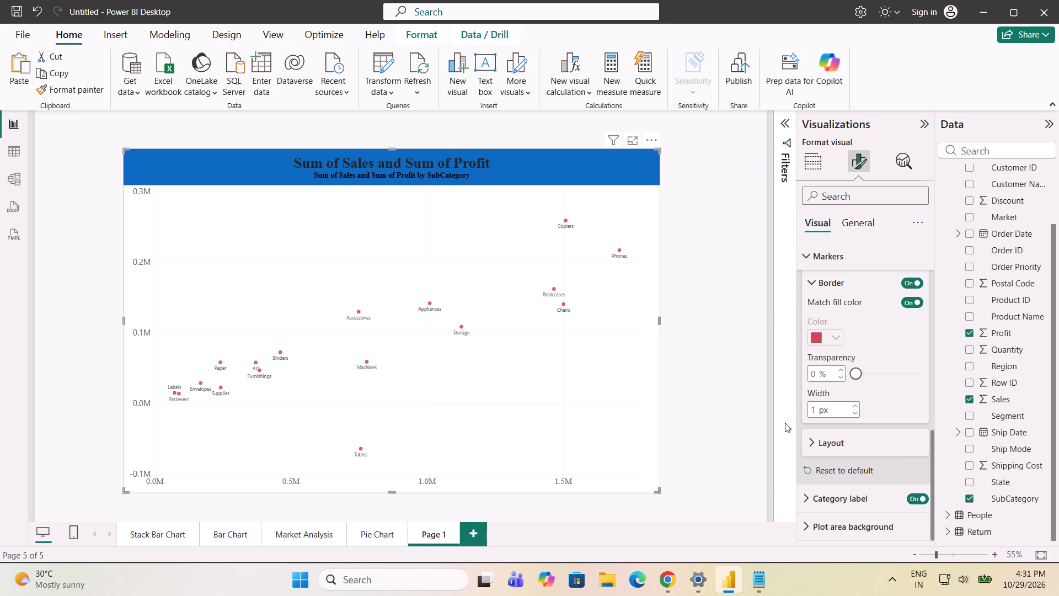
Format the category label values as Times New Roman at font size 9.
{"action": "scroll", "coordinate": [882, 471], "scroll_direction": "down", "scroll_amount": 1}
{"action": "left_click", "coordinate": [809, 499]}
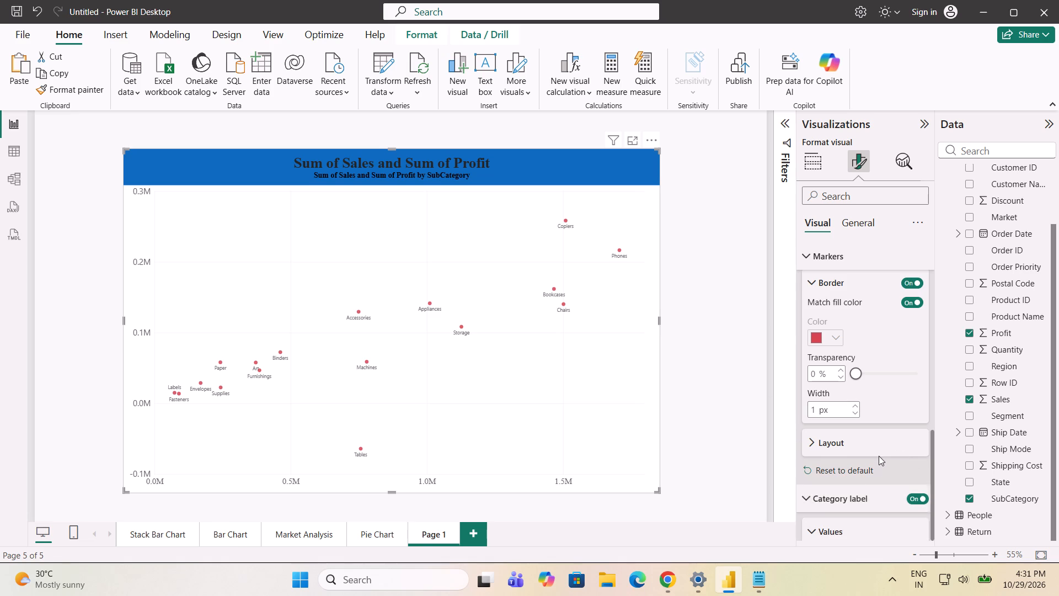
{"action": "scroll", "coordinate": [879, 455], "scroll_direction": "down", "scroll_amount": 2}
{"action": "triple_click", "coordinate": [918, 426]}
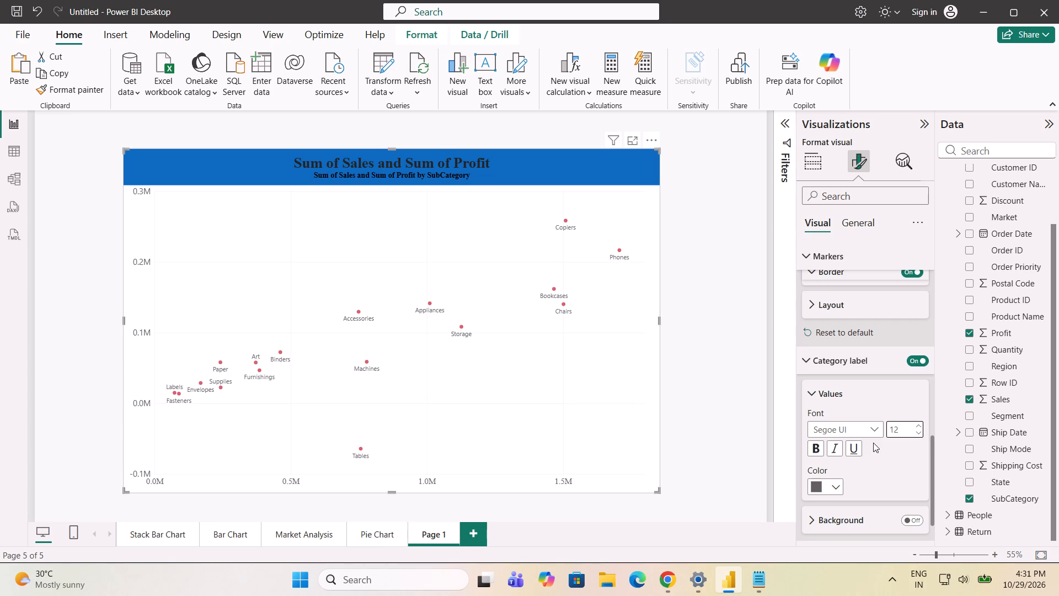
{"action": "left_click", "coordinate": [877, 428]}
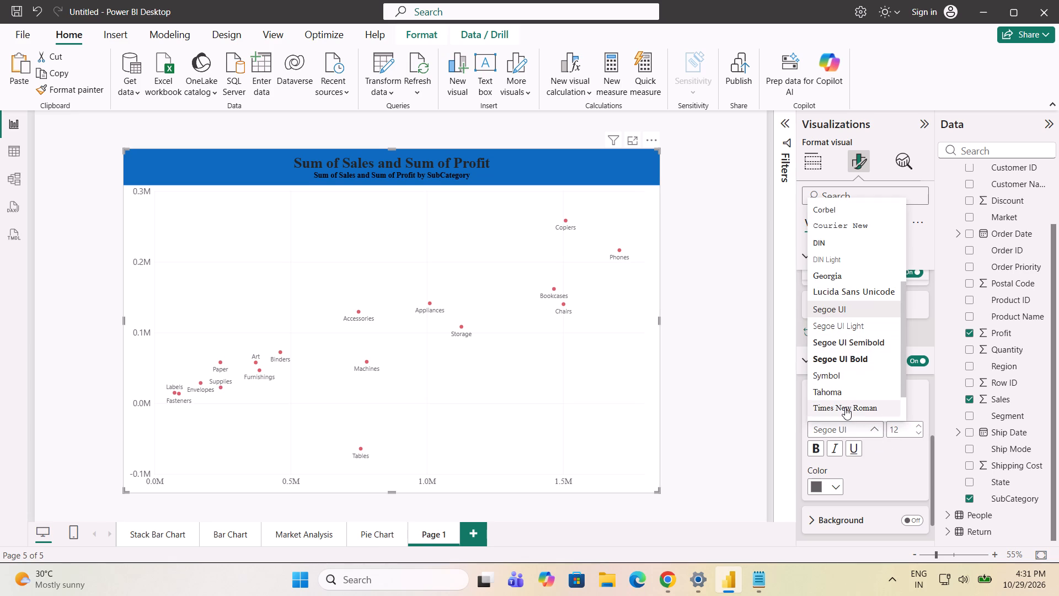
{"action": "left_click", "coordinate": [845, 407]}
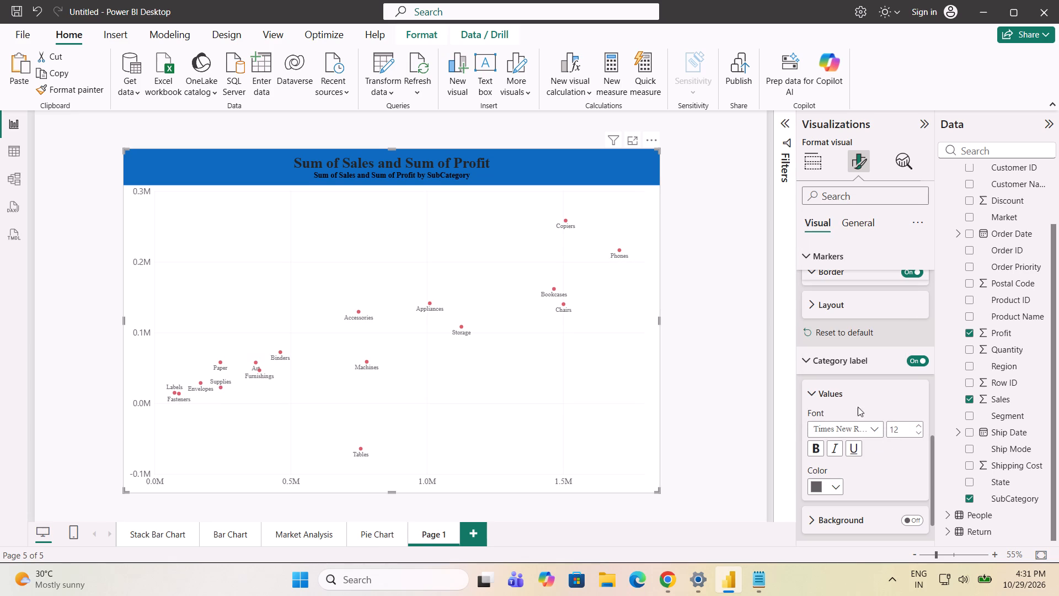
{"action": "triple_click", "coordinate": [919, 429]}
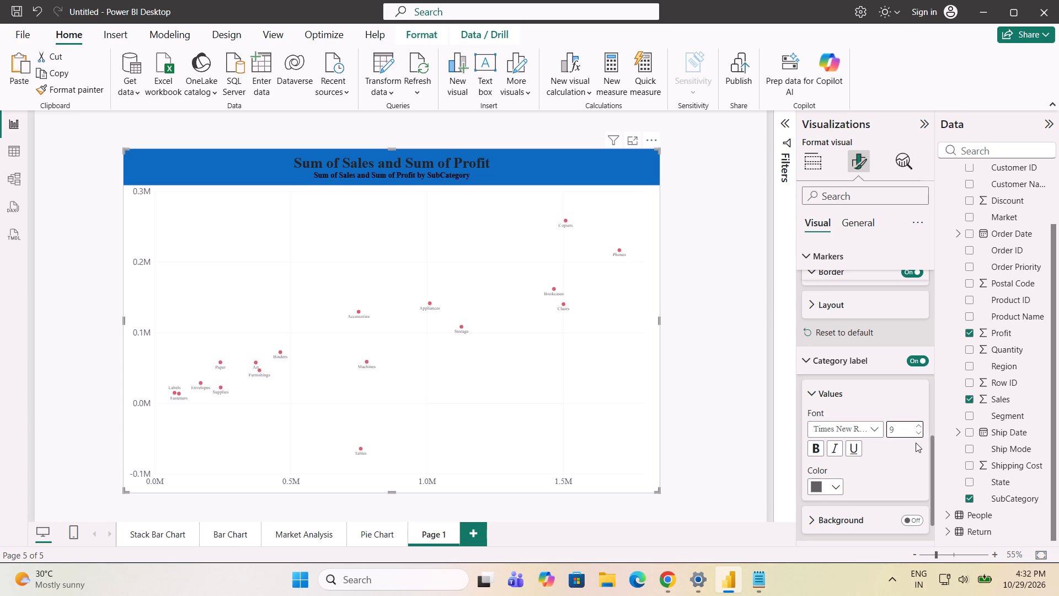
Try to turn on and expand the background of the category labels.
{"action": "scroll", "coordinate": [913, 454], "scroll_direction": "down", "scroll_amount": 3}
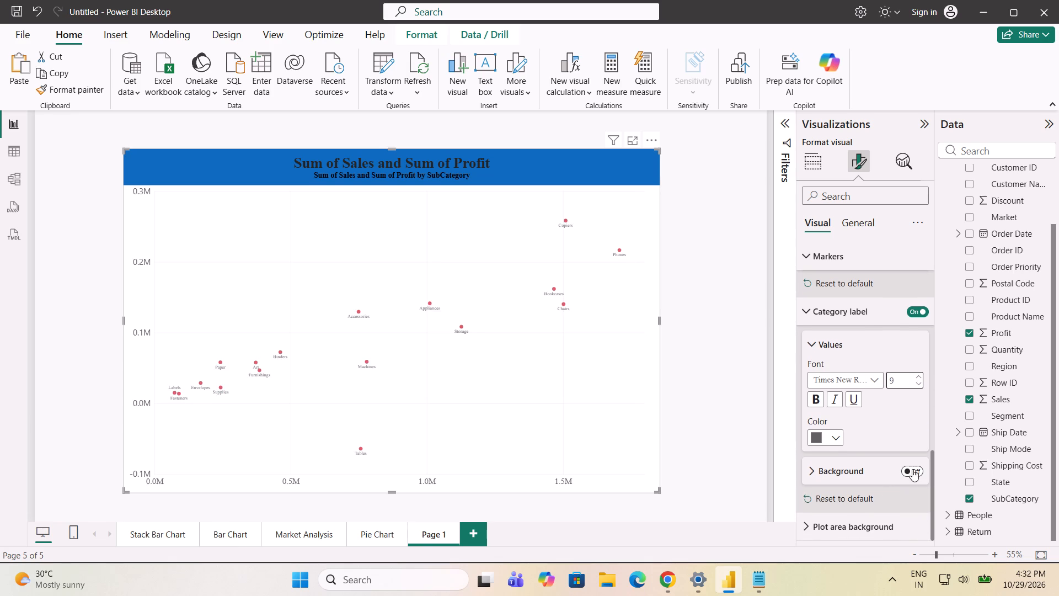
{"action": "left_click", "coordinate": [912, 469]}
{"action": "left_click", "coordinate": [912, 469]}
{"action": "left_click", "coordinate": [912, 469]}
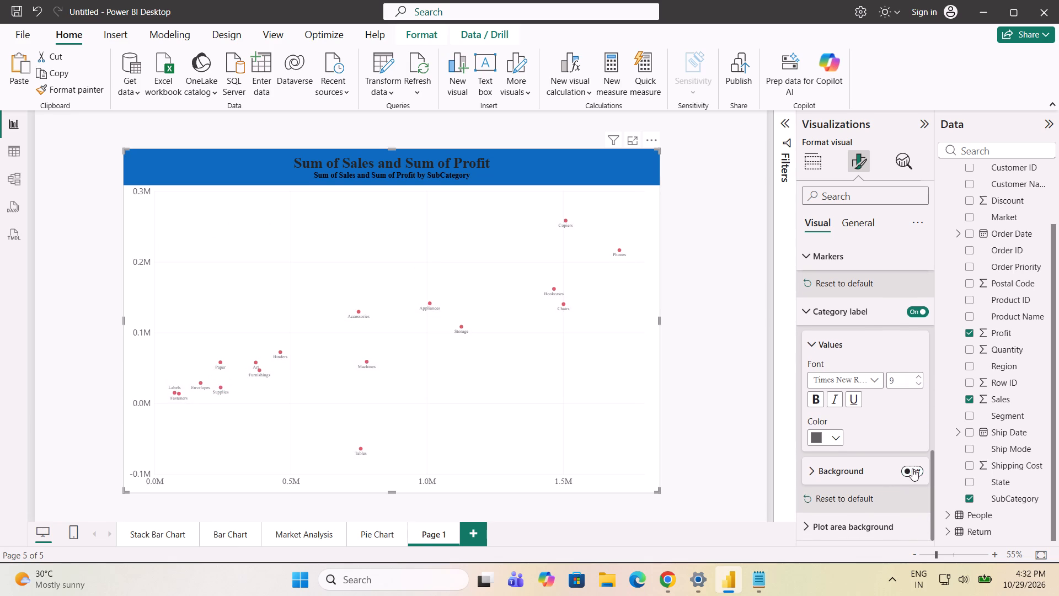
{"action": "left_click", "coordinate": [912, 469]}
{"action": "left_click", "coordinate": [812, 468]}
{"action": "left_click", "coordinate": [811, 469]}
Collapse the category label and marker formatting settings.
{"action": "scroll", "coordinate": [830, 466], "scroll_direction": "up", "scroll_amount": 1}
{"action": "left_click", "coordinate": [813, 420]}
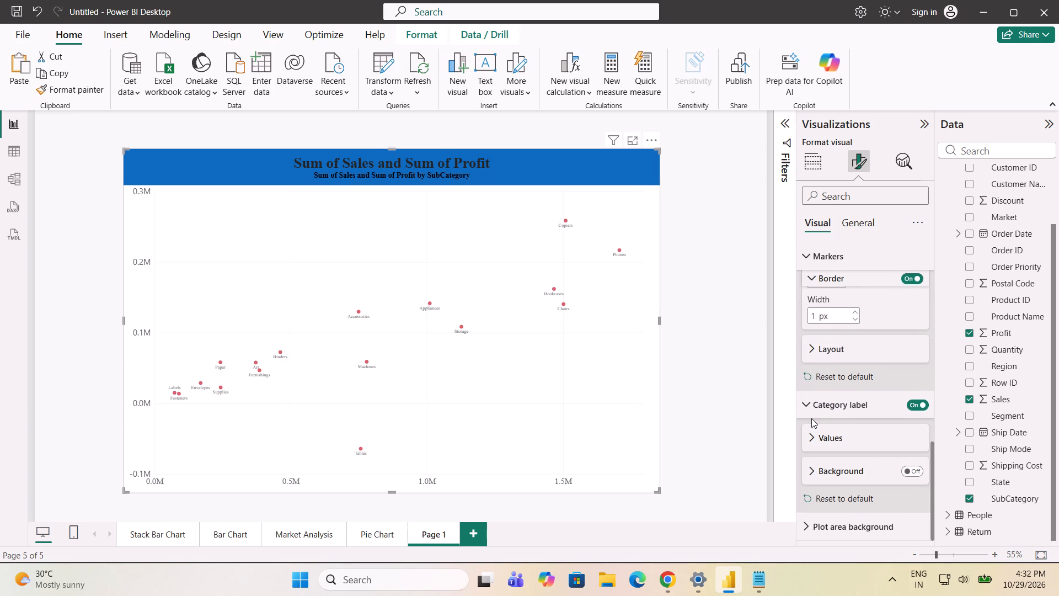
{"action": "left_click", "coordinate": [801, 407]}
{"action": "scroll", "coordinate": [850, 413], "scroll_direction": "up", "scroll_amount": 3}
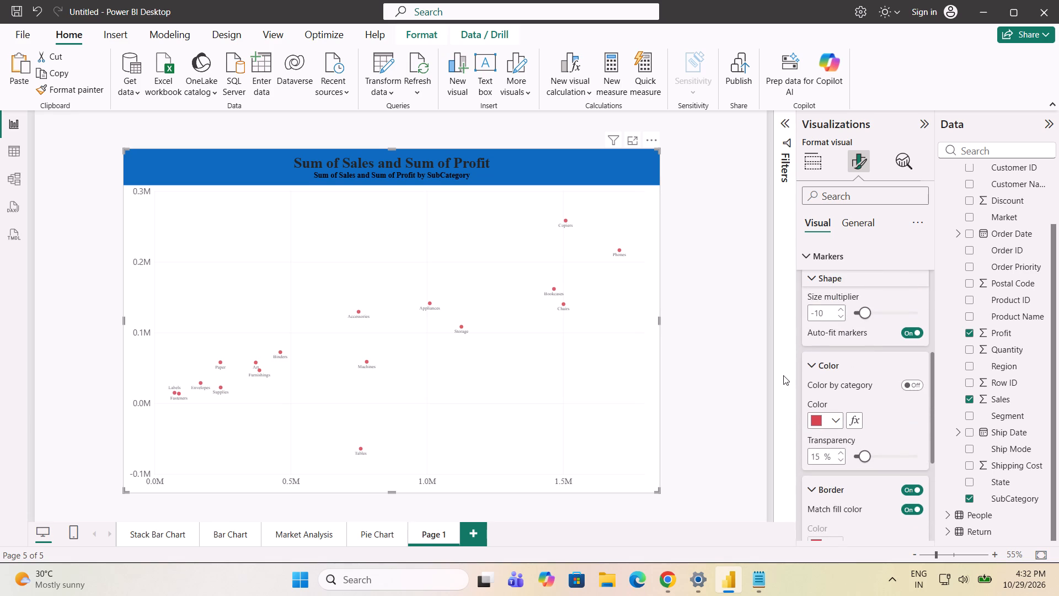
{"action": "left_click", "coordinate": [815, 360]}
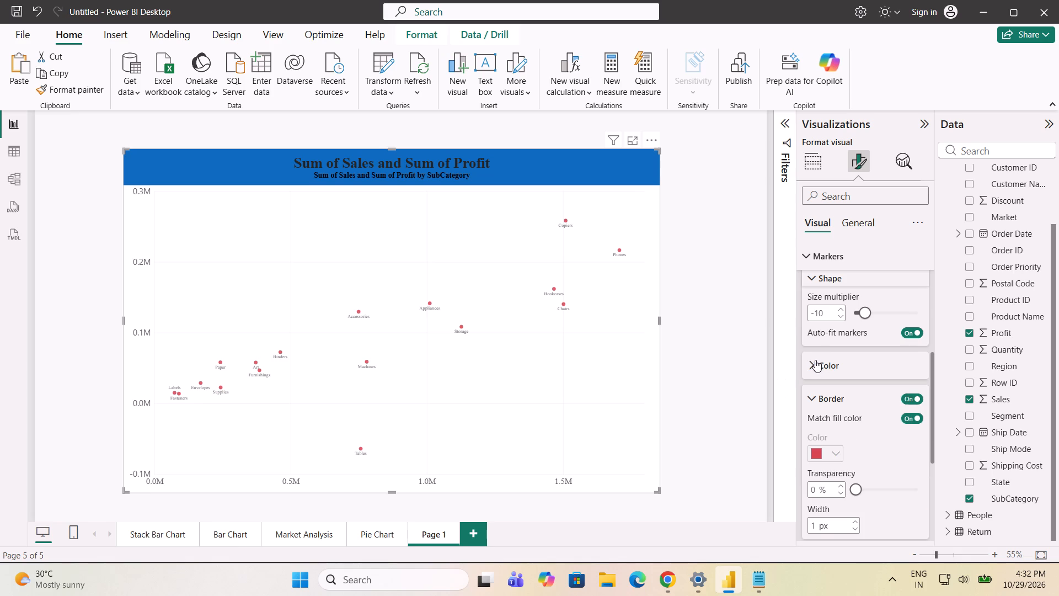
{"action": "left_click", "coordinate": [809, 393]}
{"action": "scroll", "coordinate": [834, 428], "scroll_direction": "up", "scroll_amount": 3}
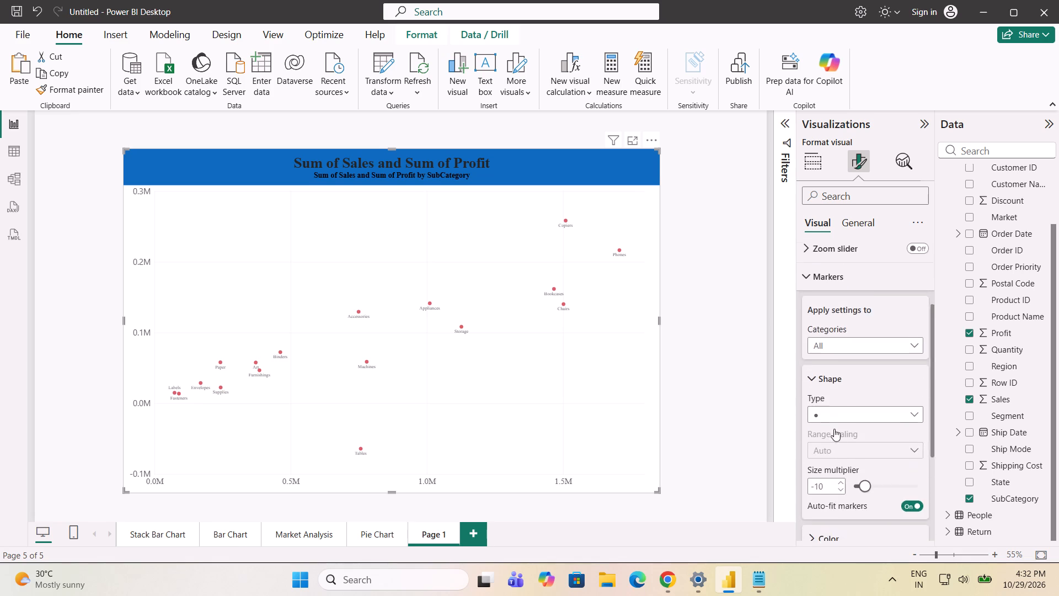
{"action": "left_click", "coordinate": [805, 325]}
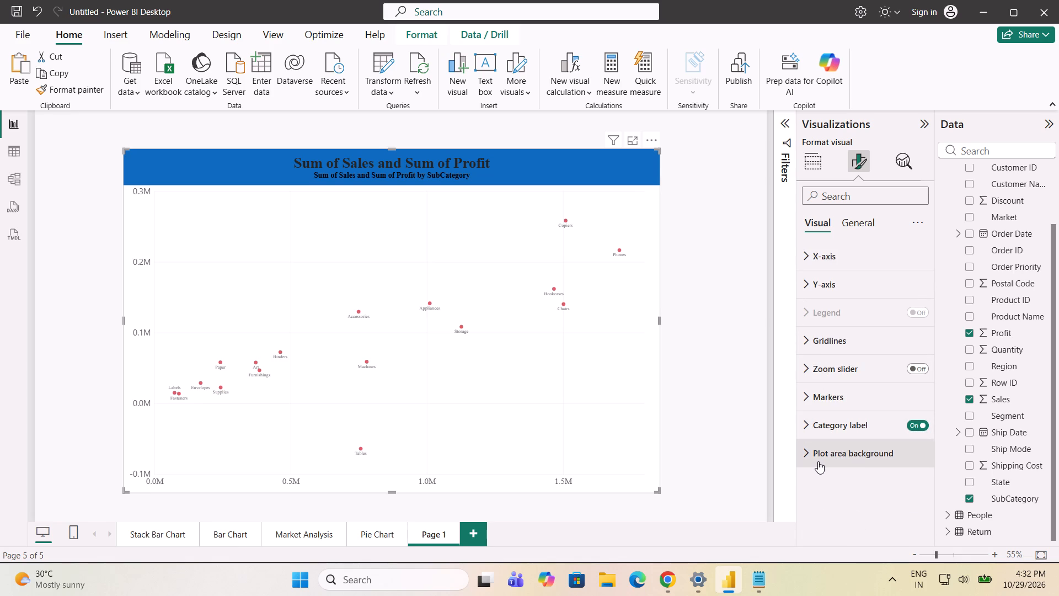
Turn on the scatter chart's shadow effect and set the shadow color to black.
{"action": "left_click", "coordinate": [862, 222]}
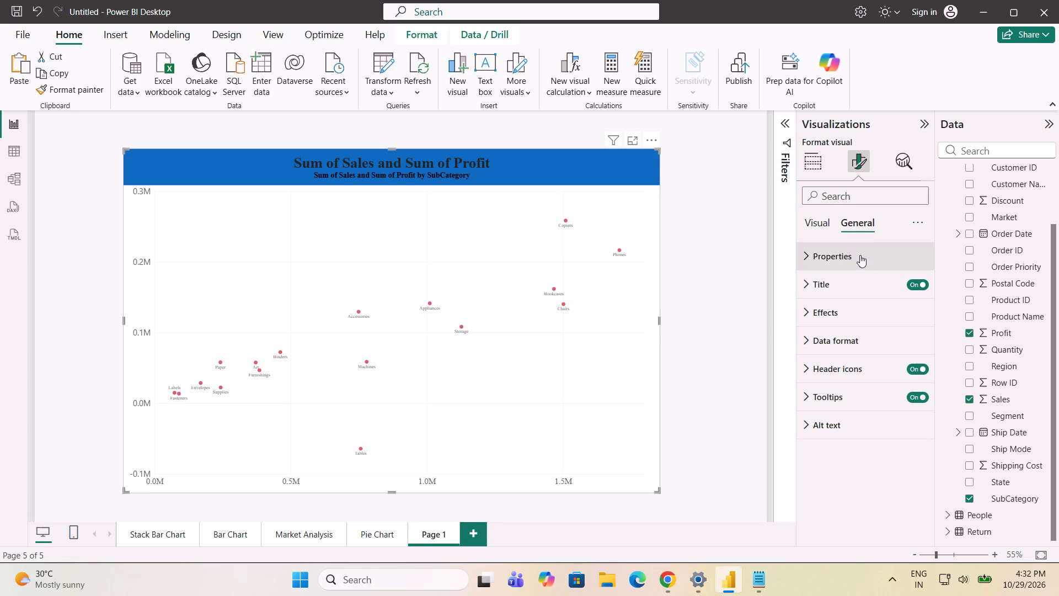
{"action": "left_click", "coordinate": [816, 313]}
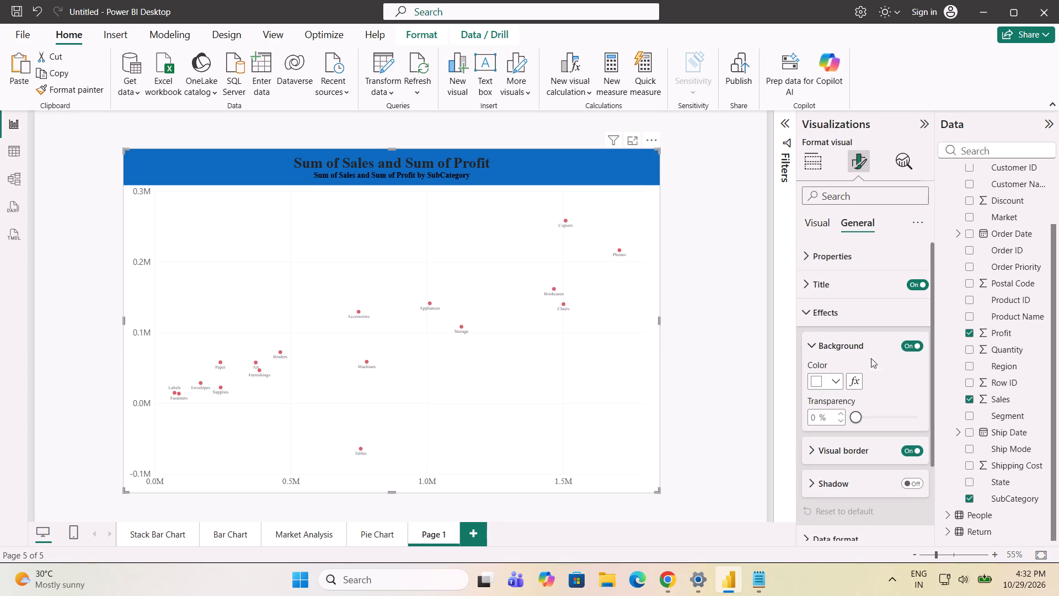
{"action": "scroll", "coordinate": [891, 380], "scroll_direction": "down", "scroll_amount": 1}
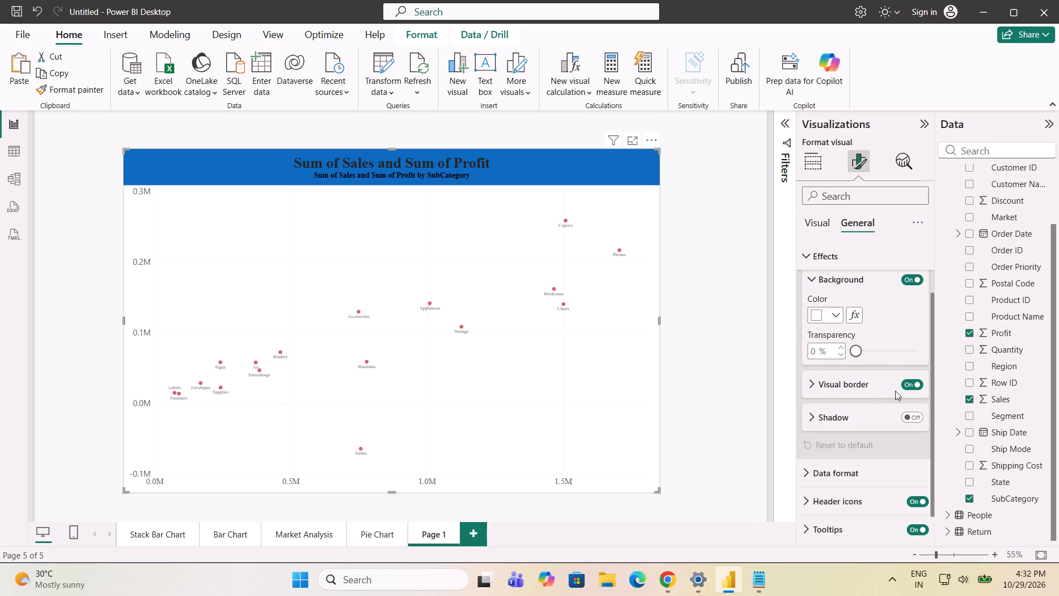
{"action": "left_click", "coordinate": [911, 414]}
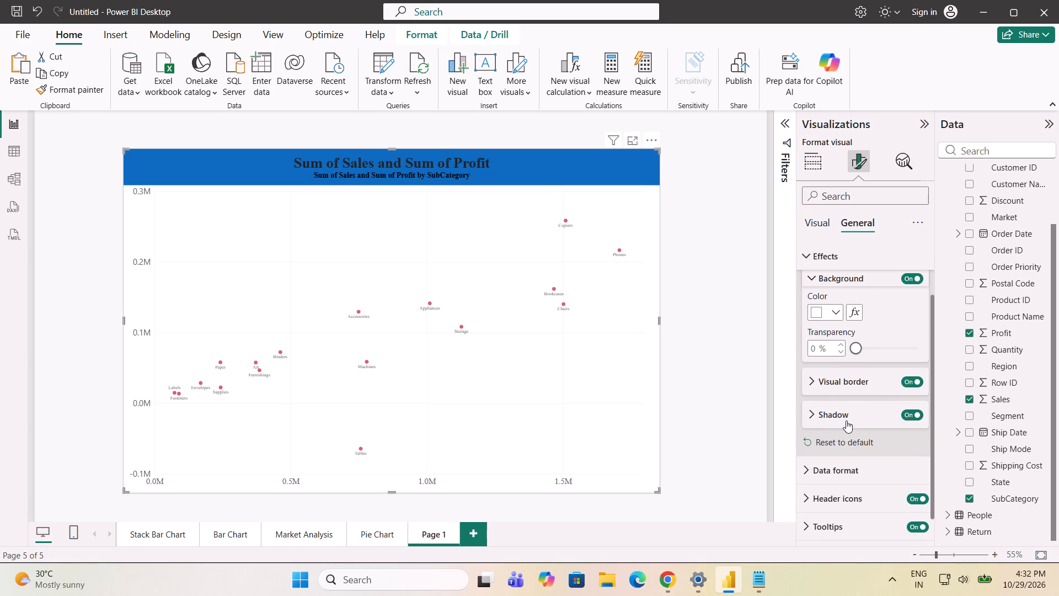
{"action": "left_click", "coordinate": [815, 417]}
{"action": "scroll", "coordinate": [862, 409], "scroll_direction": "down", "scroll_amount": 1}
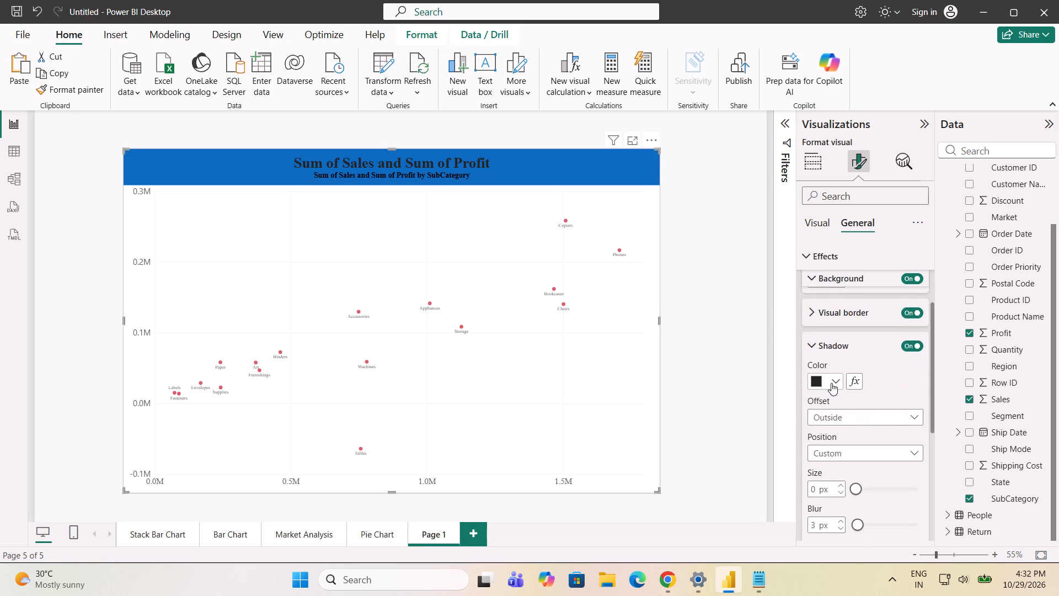
{"action": "left_click", "coordinate": [831, 383]}
{"action": "left_click", "coordinate": [847, 296]}
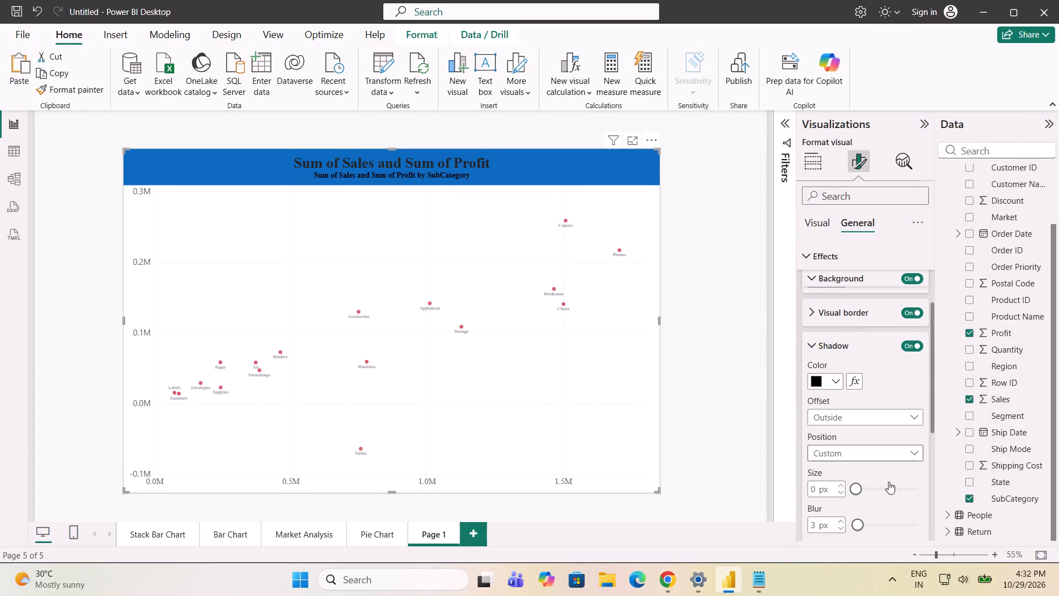
Set the shadow's transparency to 69% and collapse the shadow settings.
{"action": "scroll", "coordinate": [889, 482], "scroll_direction": "down", "scroll_amount": 2}
{"action": "left_click_drag", "start_coordinate": [905, 495], "coordinate": [897, 498]}
{"action": "left_click", "coordinate": [897, 498]}
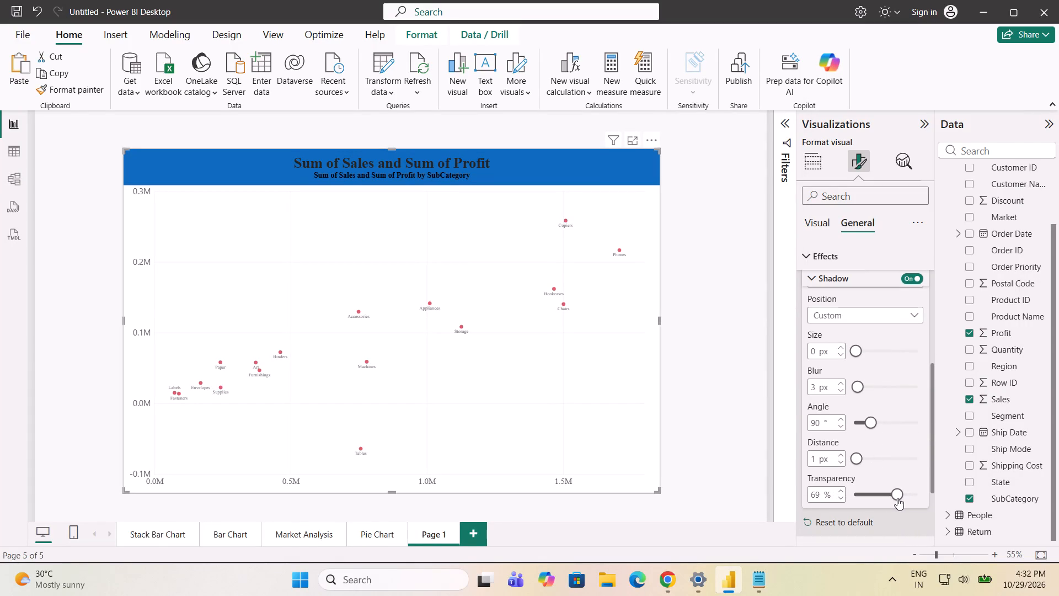
{"action": "scroll", "coordinate": [865, 456], "scroll_direction": "up", "scroll_amount": 2}
{"action": "scroll", "coordinate": [879, 402], "scroll_direction": "up", "scroll_amount": 1}
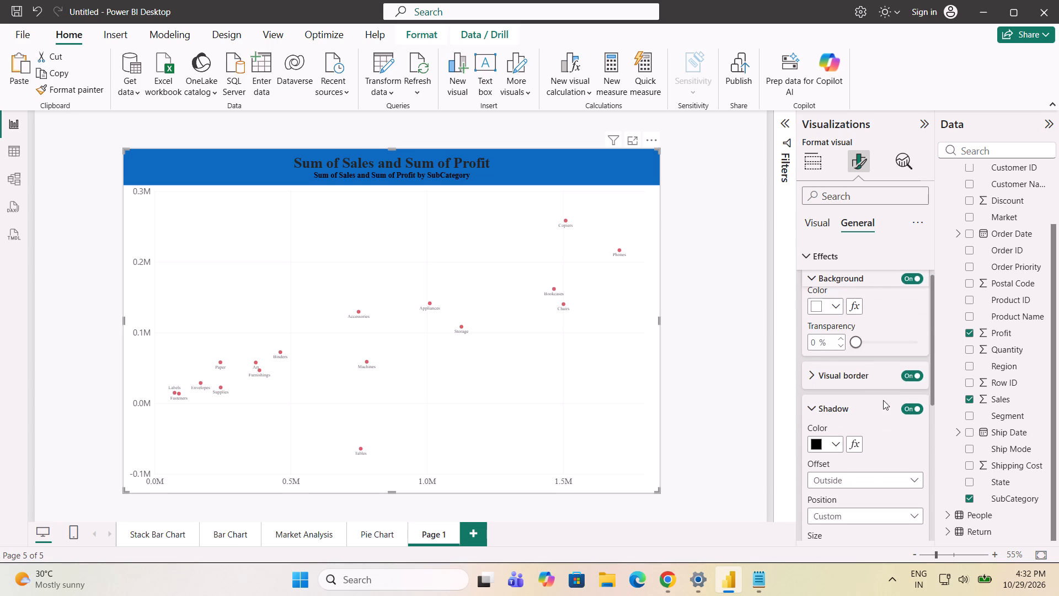
{"action": "left_click", "coordinate": [815, 415]}
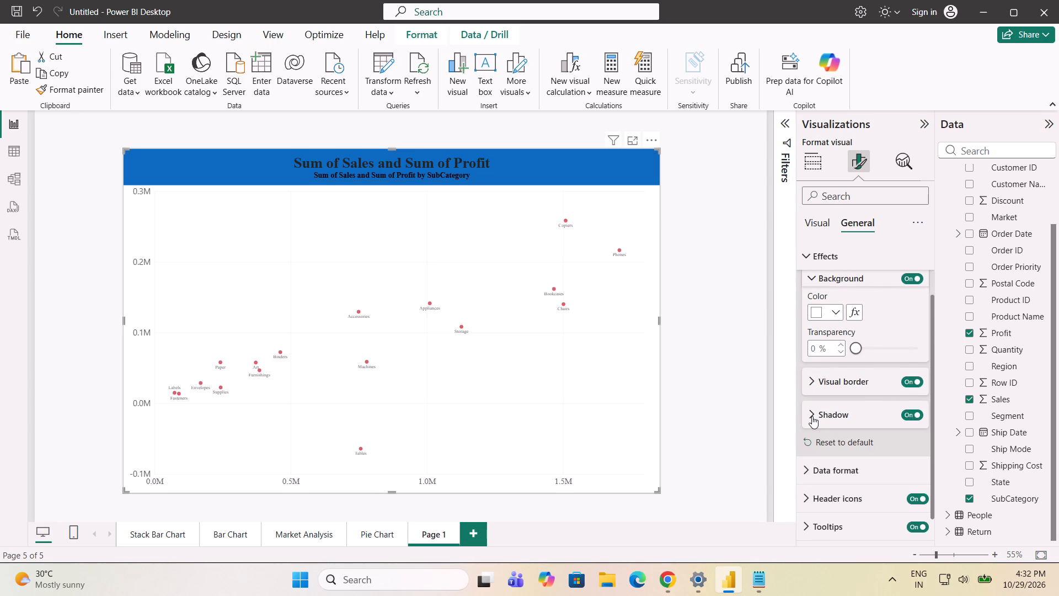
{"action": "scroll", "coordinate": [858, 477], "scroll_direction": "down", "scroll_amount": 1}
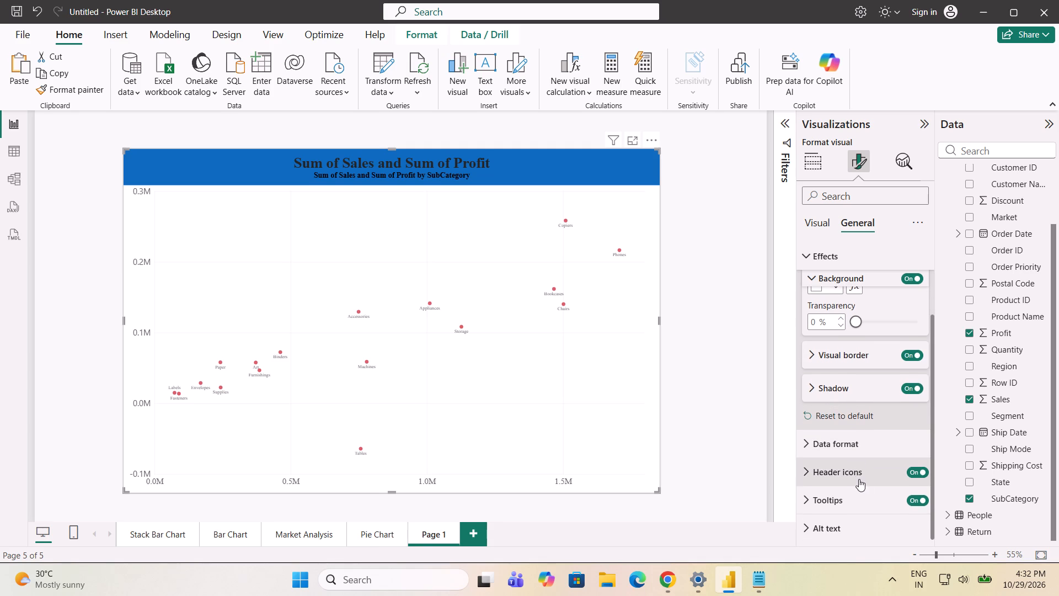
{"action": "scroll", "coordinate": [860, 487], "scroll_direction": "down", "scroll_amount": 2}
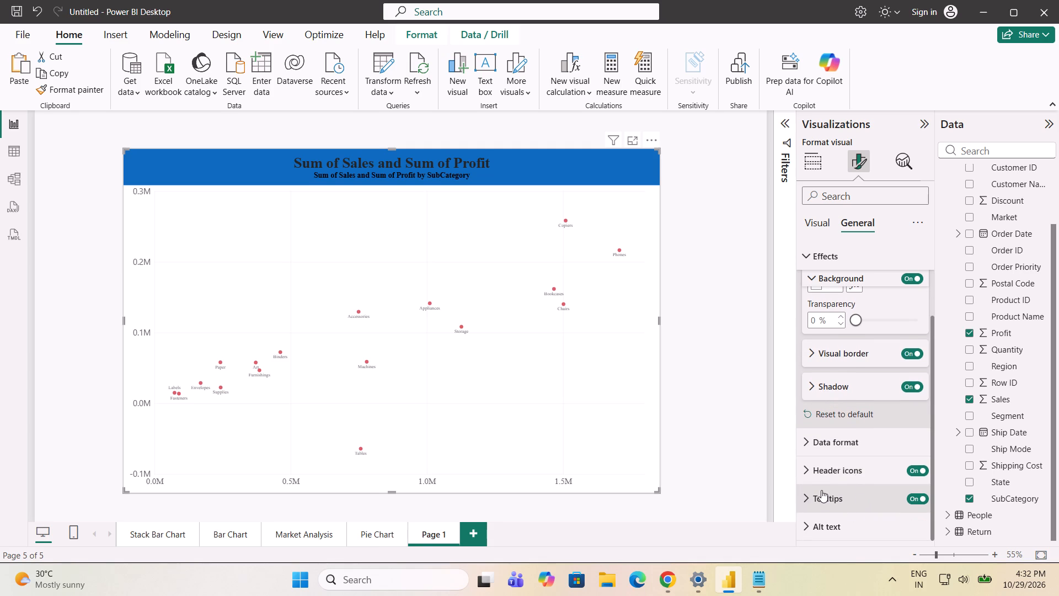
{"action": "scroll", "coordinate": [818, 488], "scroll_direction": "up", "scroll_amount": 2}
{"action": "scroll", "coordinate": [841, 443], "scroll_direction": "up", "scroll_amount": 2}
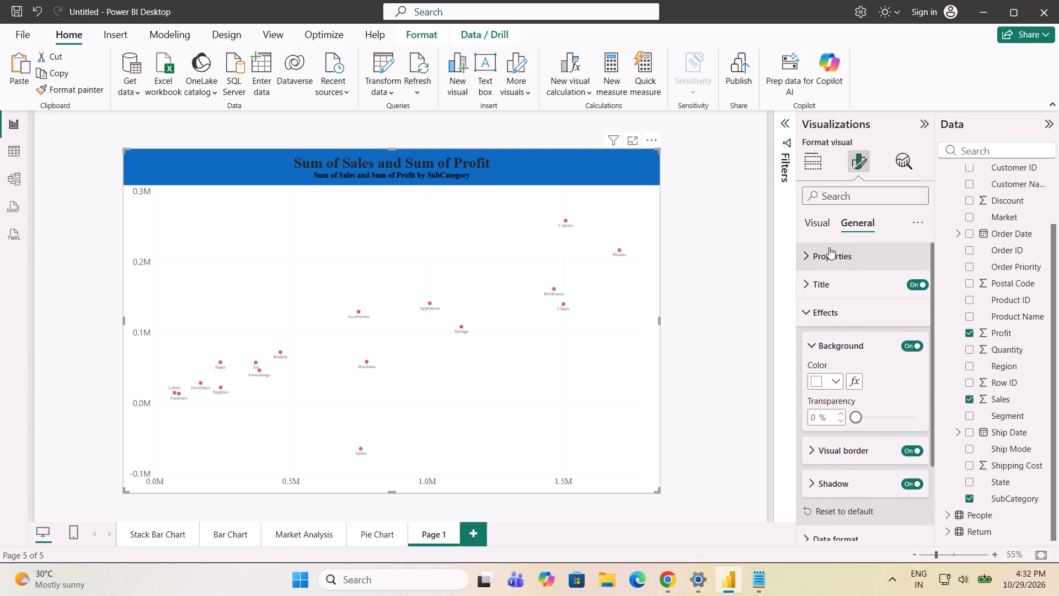
Increase the font size of the scatter chart's category label values to 13 and deselect the chart.
{"action": "left_click", "coordinate": [820, 210]}
{"action": "left_click", "coordinate": [818, 223]}
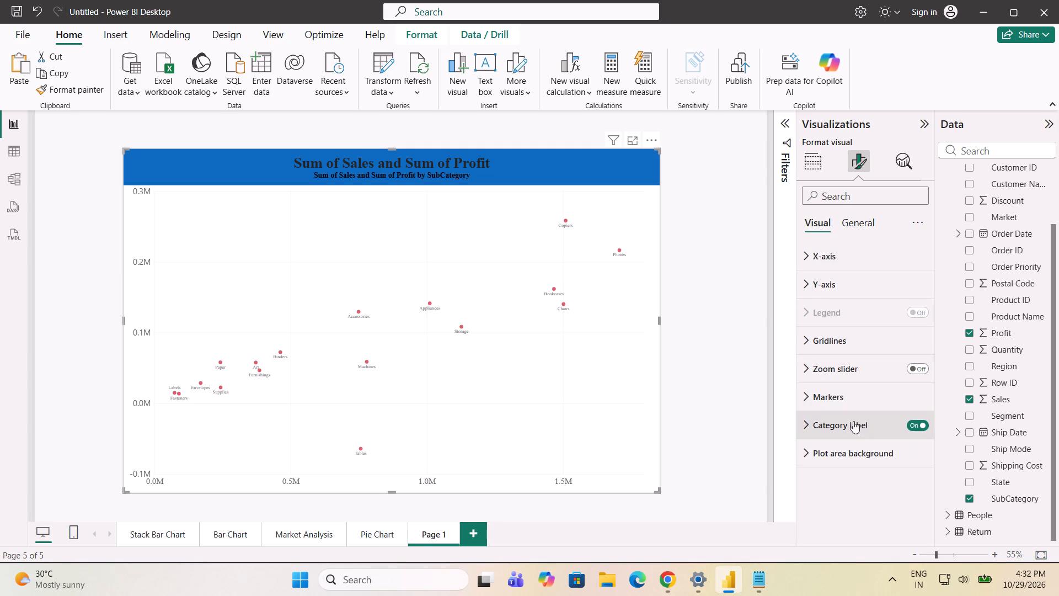
{"action": "left_click", "coordinate": [812, 424]}
{"action": "scroll", "coordinate": [839, 438], "scroll_direction": "down", "scroll_amount": 2}
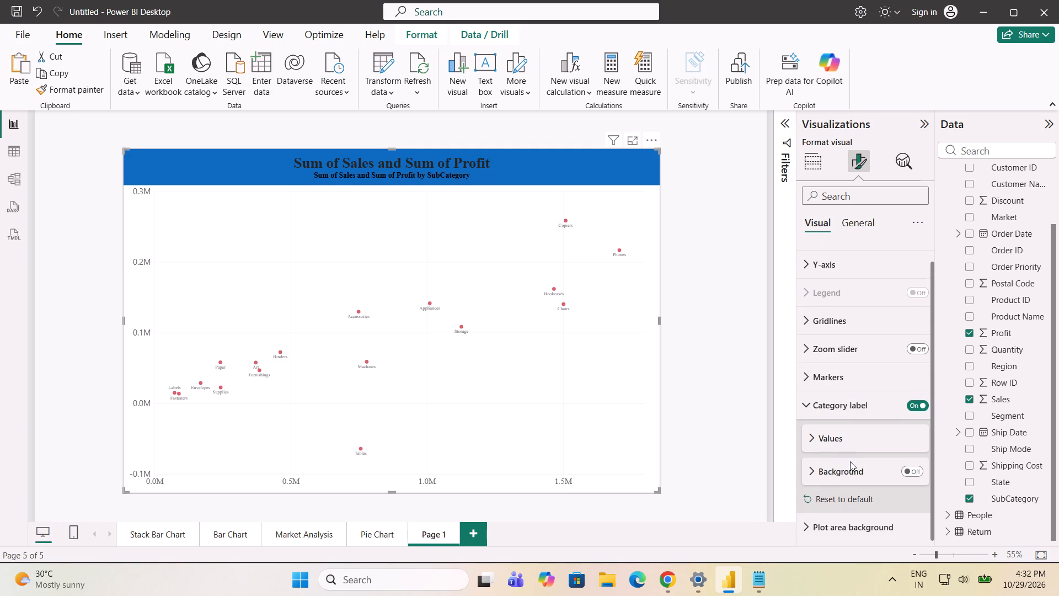
{"action": "scroll", "coordinate": [850, 461], "scroll_direction": "down", "scroll_amount": 2}
{"action": "left_click", "coordinate": [814, 438]}
{"action": "scroll", "coordinate": [851, 442], "scroll_direction": "down", "scroll_amount": 2}
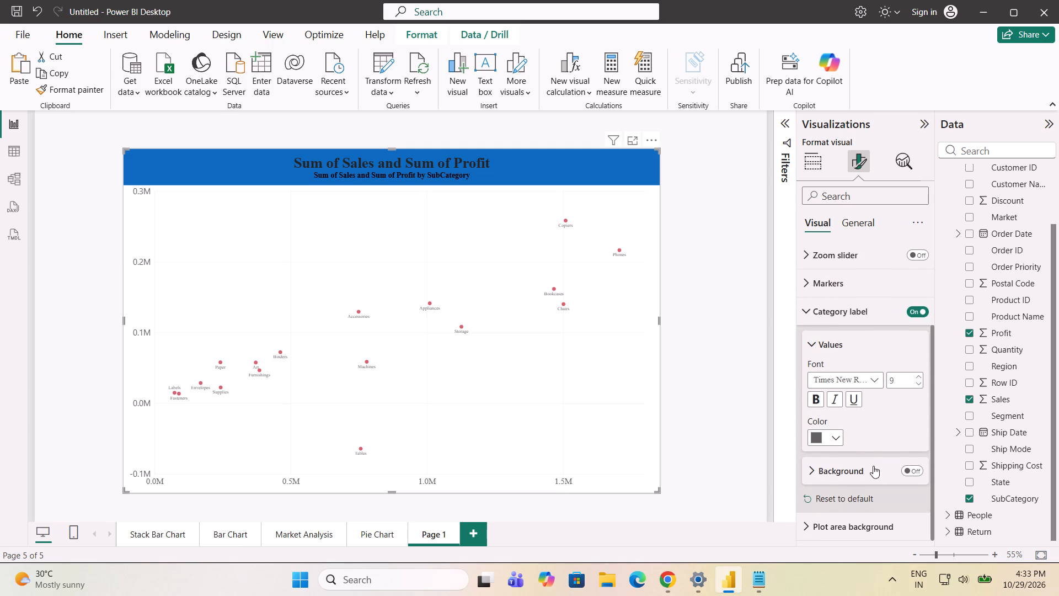
{"action": "triple_click", "coordinate": [916, 376]}
{"action": "left_click", "coordinate": [916, 376]}
{"action": "left_click", "coordinate": [722, 397]}
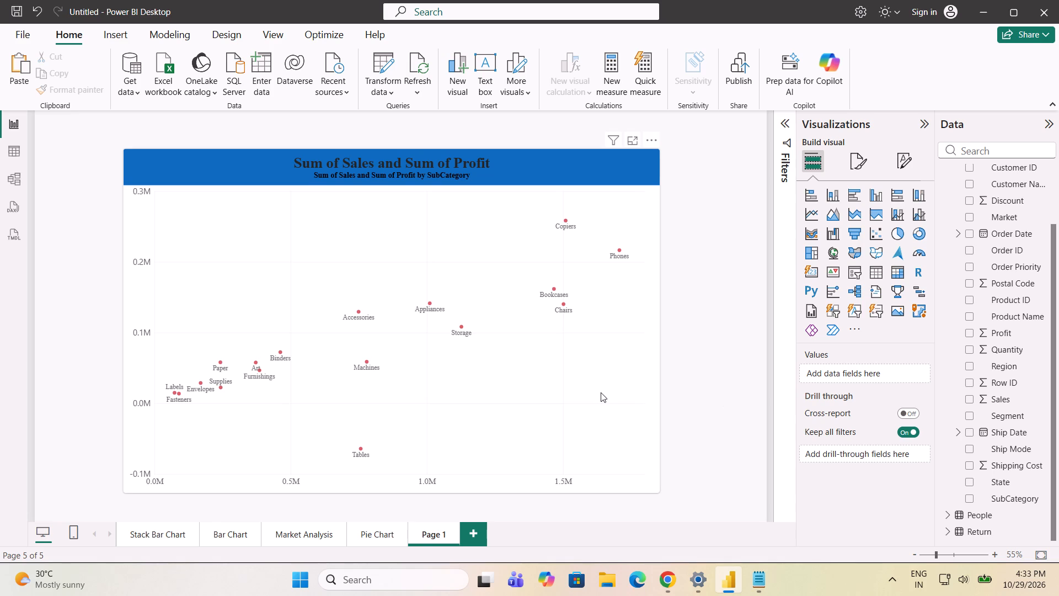
Rename the report page Page 1 as Scatter Plot.
{"action": "double_click", "coordinate": [433, 533]}
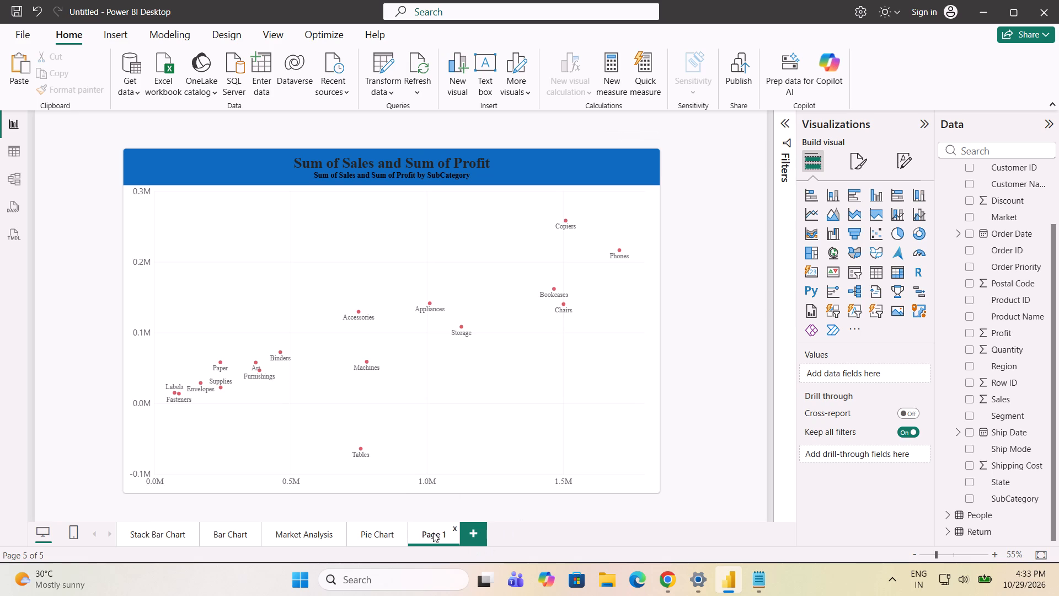
{"action": "key", "text": "BackSpace"}
{"action": "key", "text": "BackSpace"}
{"action": "key", "text": "BackSpace"}
{"action": "key", "text": "BackSpace"}
{"action": "key", "text": "BackSpace"}
{"action": "key", "text": "BackSpace"}
{"action": "type", "text": "Scatter Plot"}
{"action": "key", "text": "Return"}
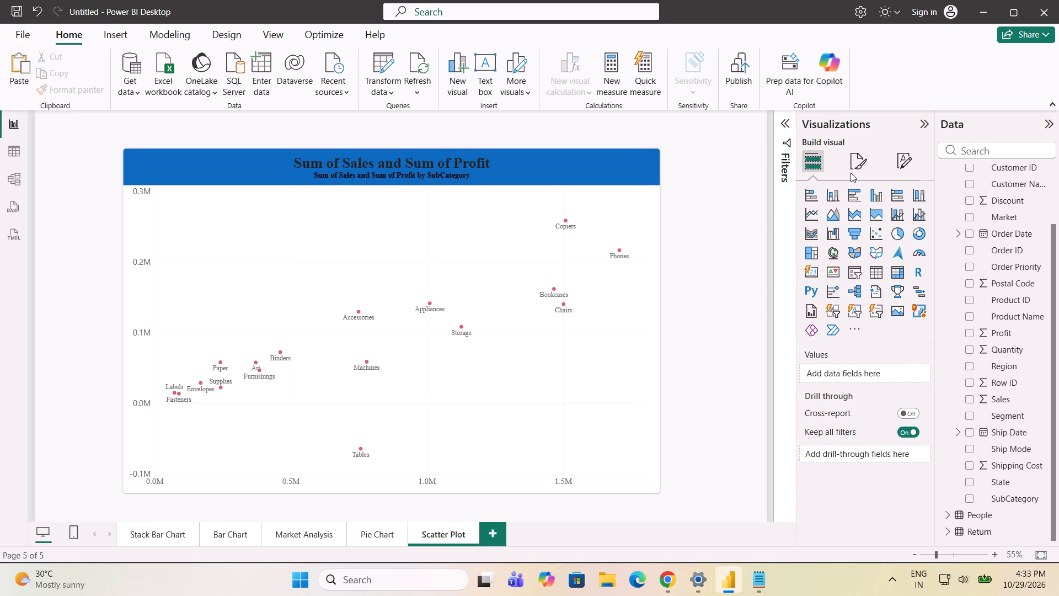
Copy the formatted scatter chart and paste it onto a new report page.
{"action": "left_click", "coordinate": [507, 274]}
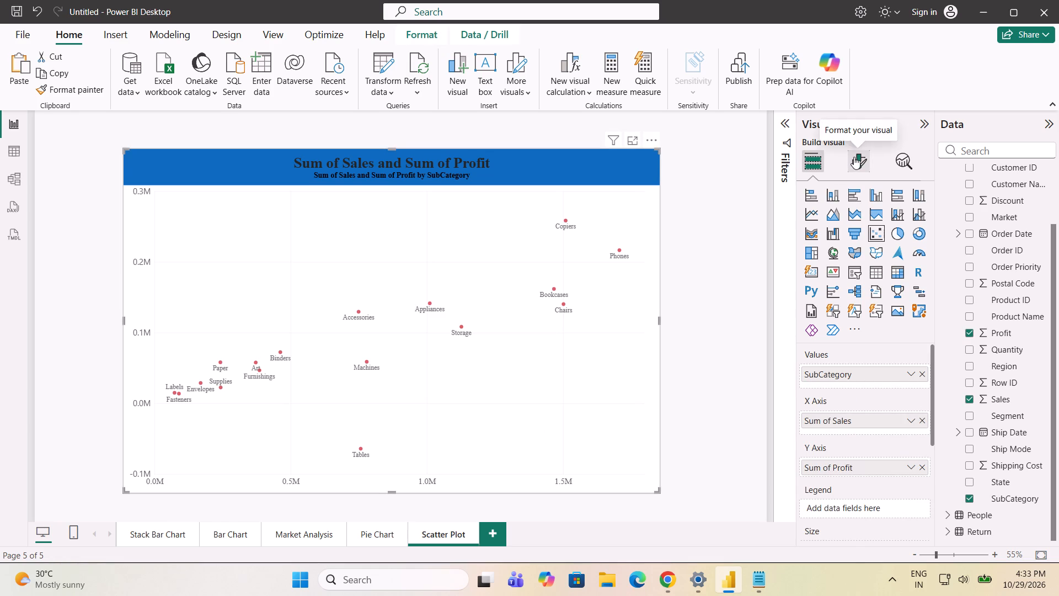
{"action": "left_click", "coordinate": [854, 157]}
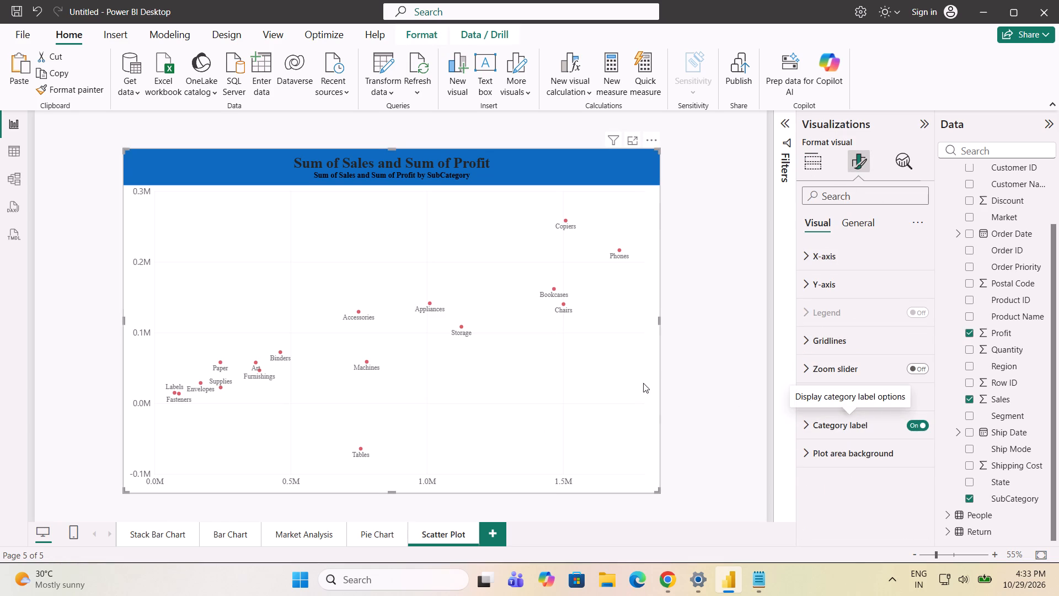
{"action": "left_click", "coordinate": [600, 366]}
{"action": "key", "text": "ctrl+c"}
{"action": "key", "text": "ctrl+c"}
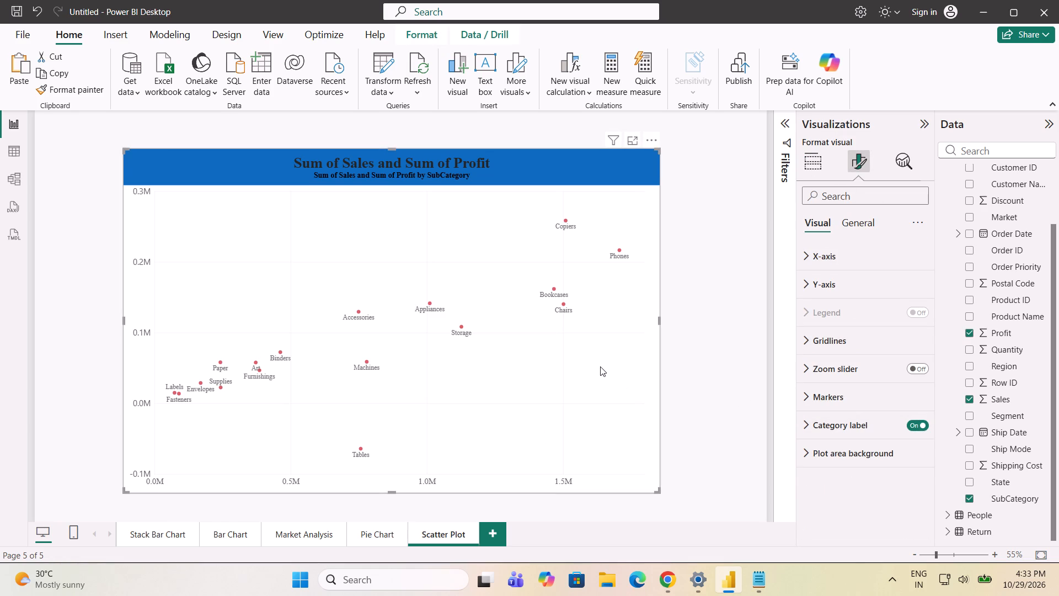
{"action": "left_click", "coordinate": [502, 535]}
{"action": "left_click", "coordinate": [530, 337]}
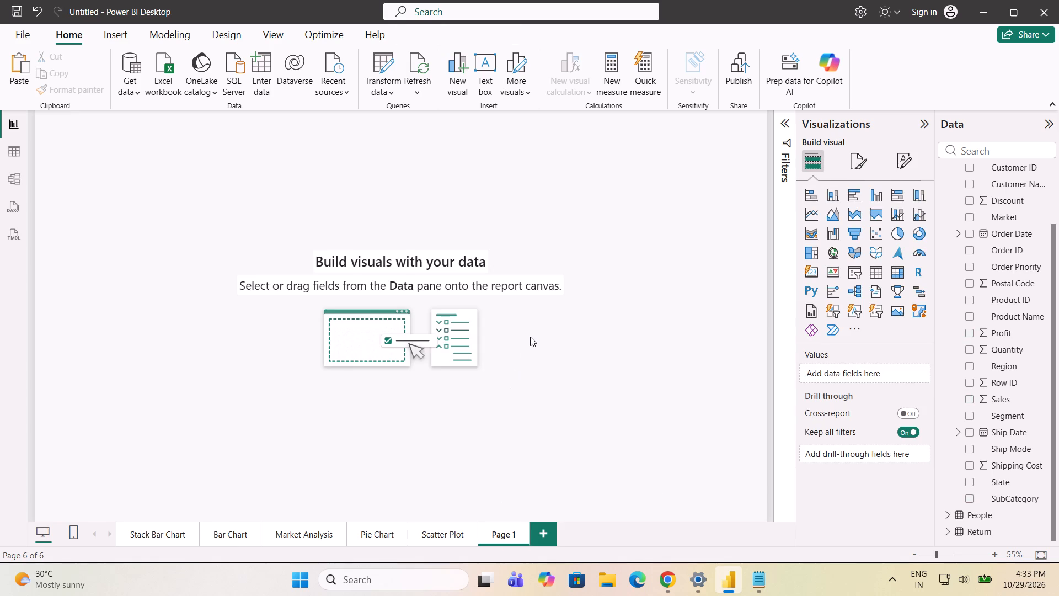
{"action": "key", "text": "ctrl+v"}
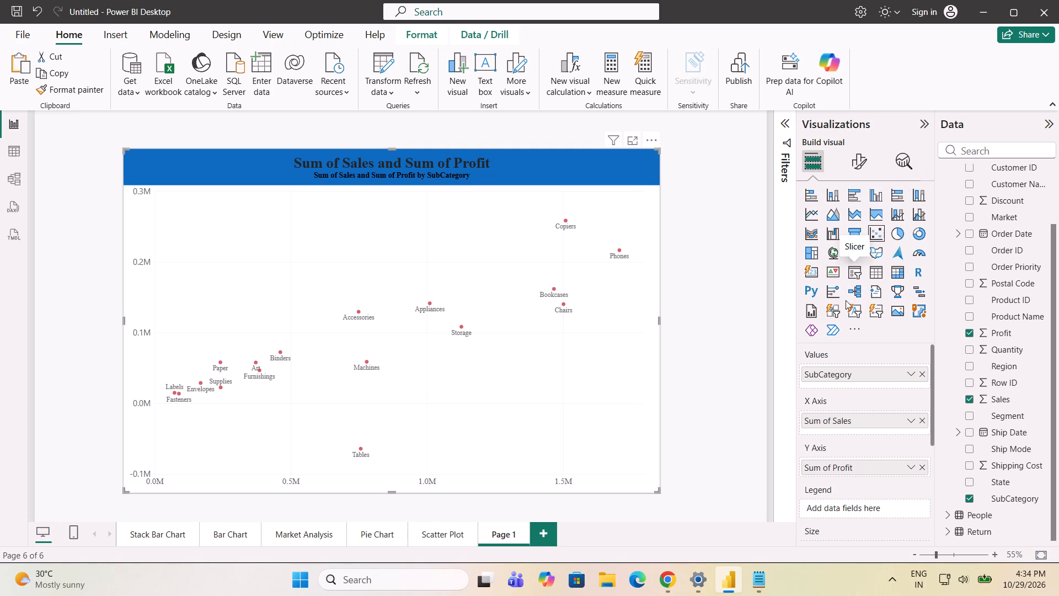
Open the additional options for getting or importing more visual types.
{"action": "left_click", "coordinate": [854, 324]}
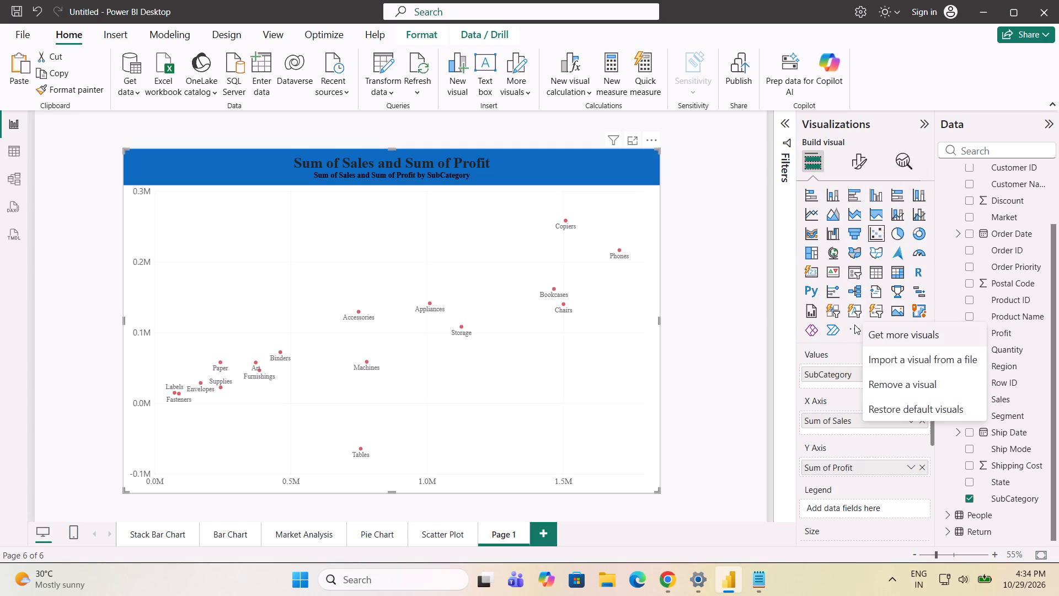
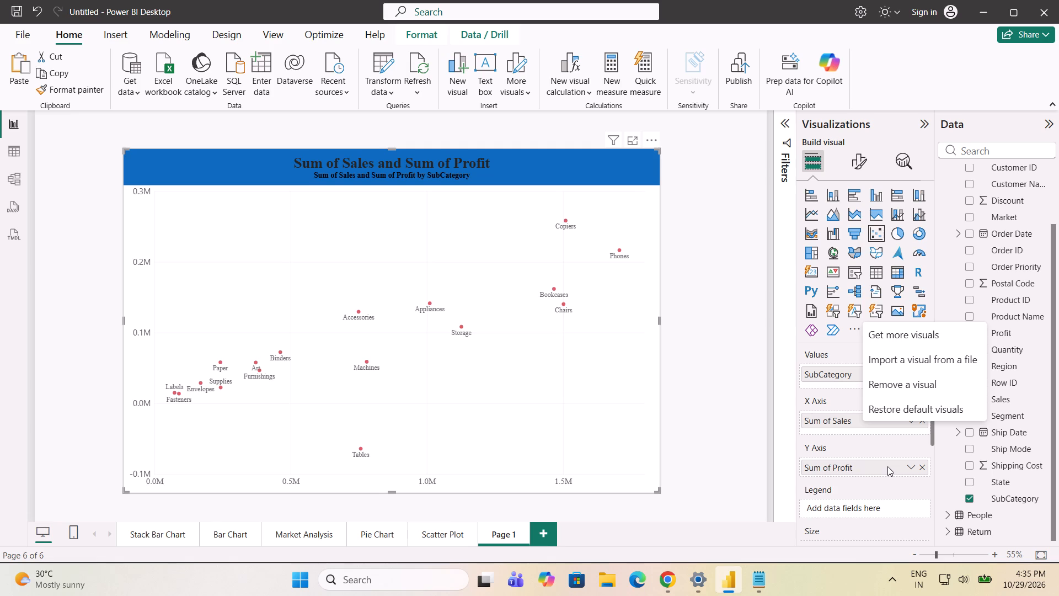
Add the SubCategory field to the Legend of the copied scatter chart.
{"action": "scroll", "coordinate": [882, 449], "scroll_direction": "down", "scroll_amount": 2}
{"action": "left_click", "coordinate": [957, 459]}
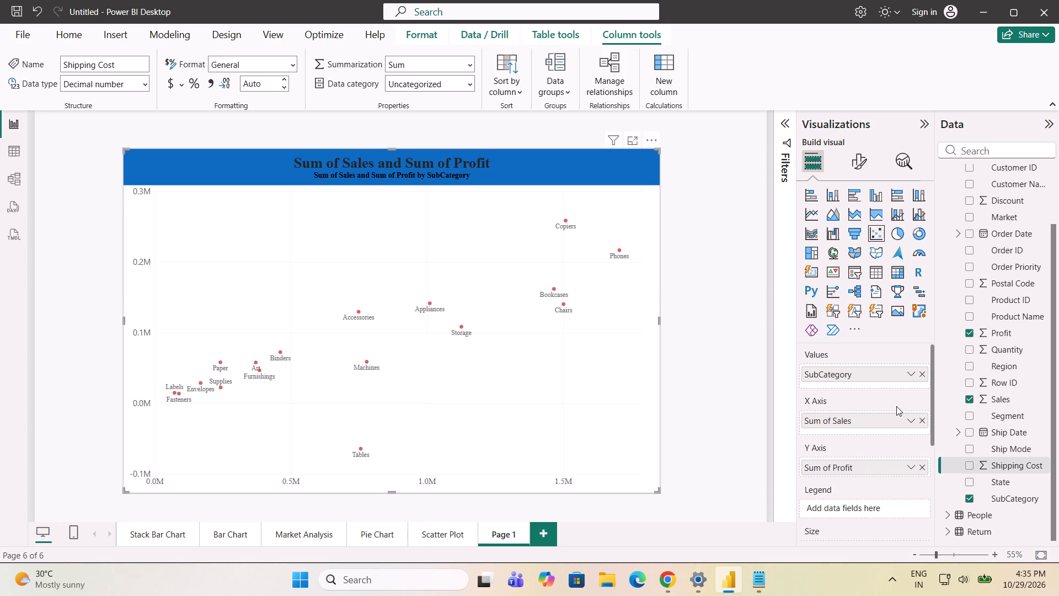
{"action": "scroll", "coordinate": [890, 401], "scroll_direction": "up", "scroll_amount": 1}
{"action": "scroll", "coordinate": [884, 418], "scroll_direction": "down", "scroll_amount": 2}
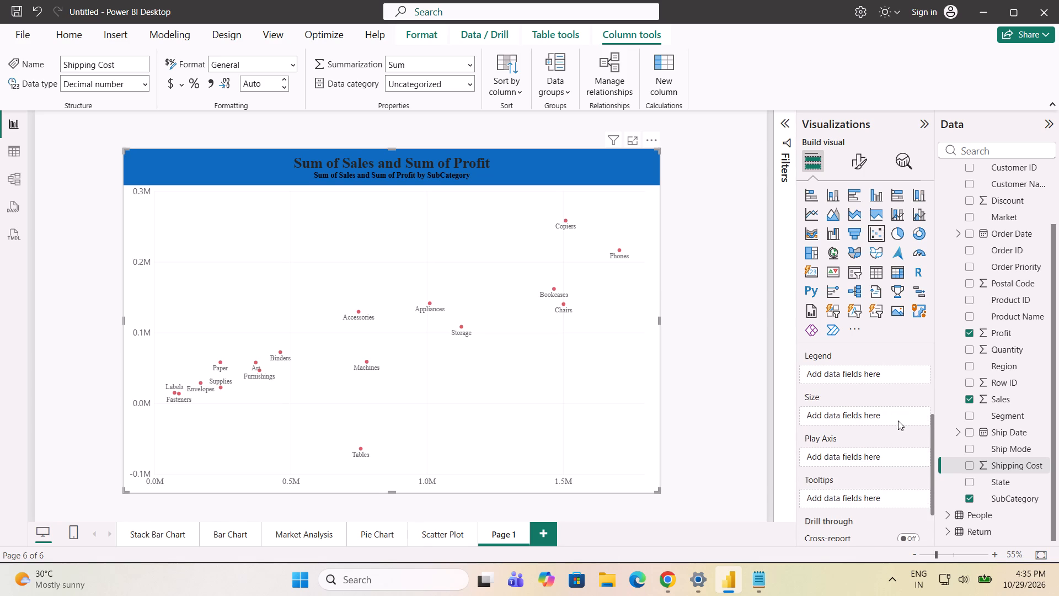
{"action": "left_click_drag", "start_coordinate": [1020, 498], "coordinate": [1006, 502]}
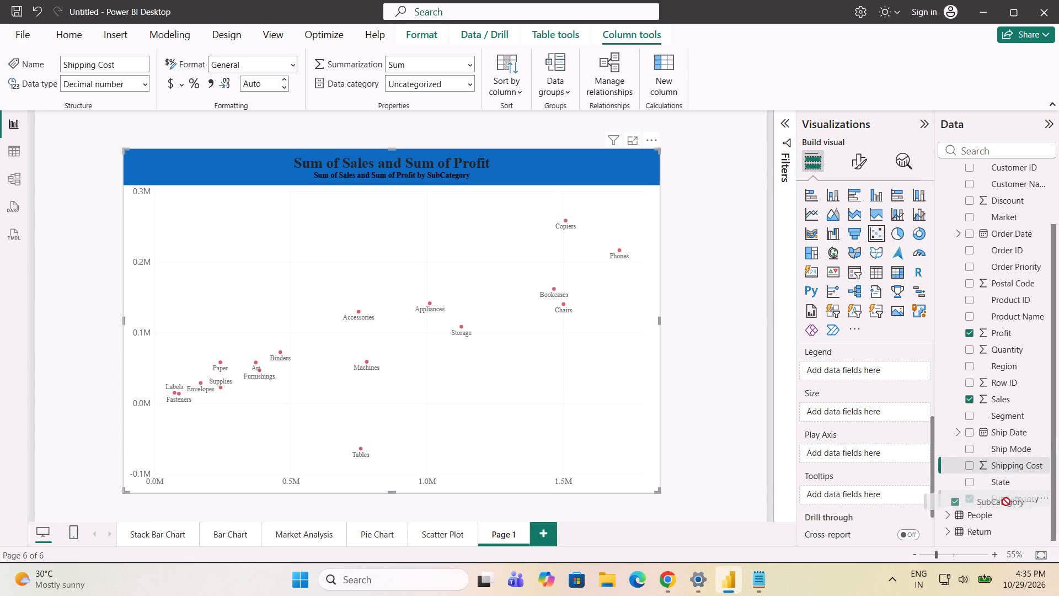
{"action": "left_click_drag", "start_coordinate": [1006, 502], "coordinate": [871, 368]}
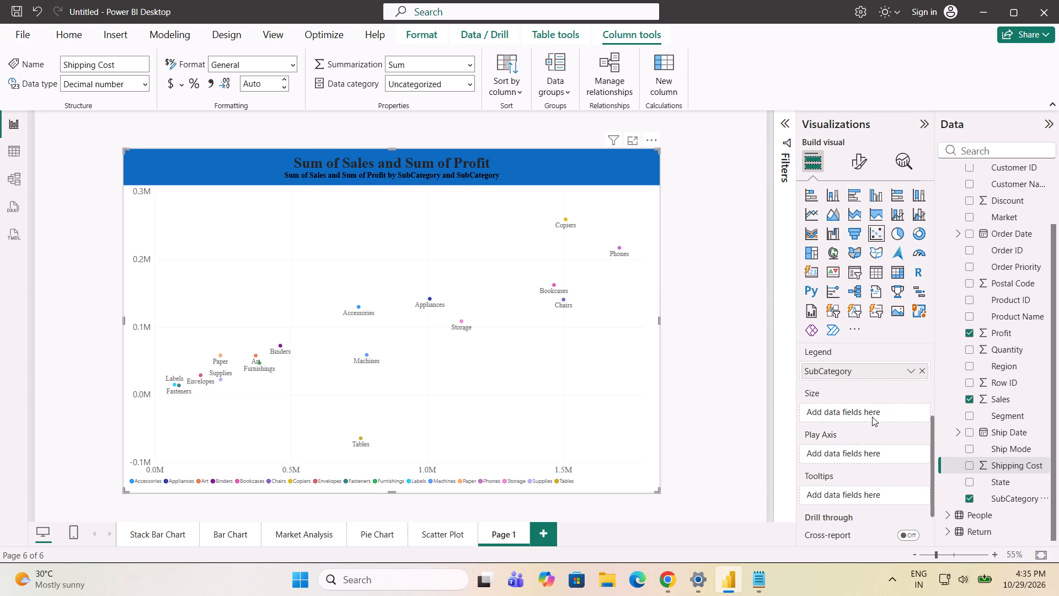
Assign the Sales field to the chart's Size so the markers scale by Sum of Sales.
{"action": "left_click_drag", "start_coordinate": [1015, 398], "coordinate": [903, 417]}
{"action": "left_click_drag", "start_coordinate": [903, 417], "coordinate": [873, 413]}
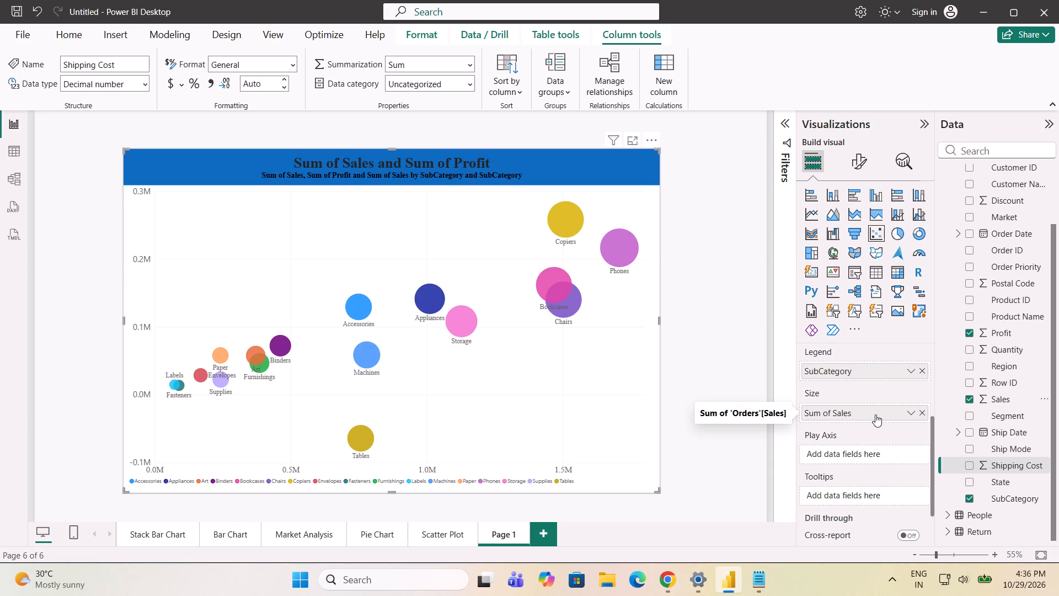
Rename the report page Page 1 as Bubble Chart.
{"action": "double_click", "coordinate": [506, 534]}
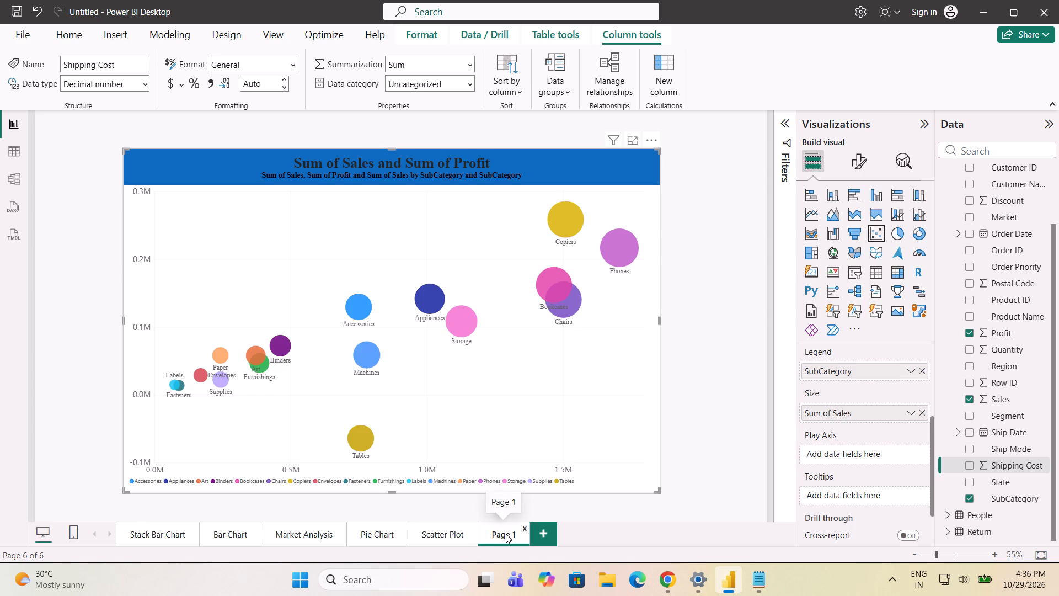
{"action": "key", "text": "BackSpace"}
{"action": "key", "text": "BackSpace"}
{"action": "key", "text": "BackSpace"}
{"action": "key", "text": "BackSpace"}
{"action": "key", "text": "BackSpace"}
{"action": "key", "text": "BackSpace"}
{"action": "type", "text": "Bu"}
{"action": "type", "text": "bble Chart"}
{"action": "key", "text": "Return"}
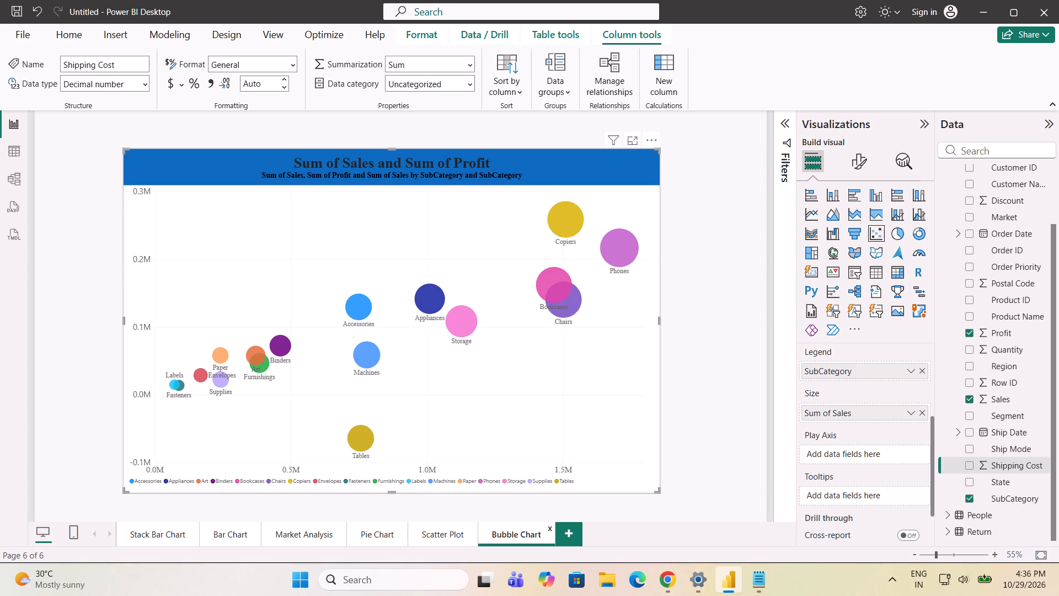
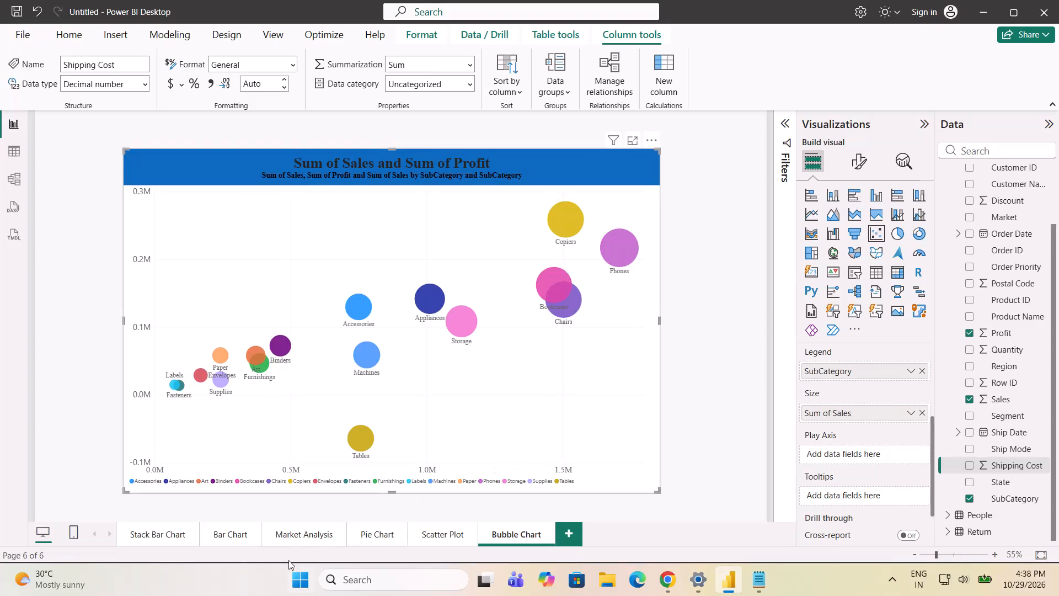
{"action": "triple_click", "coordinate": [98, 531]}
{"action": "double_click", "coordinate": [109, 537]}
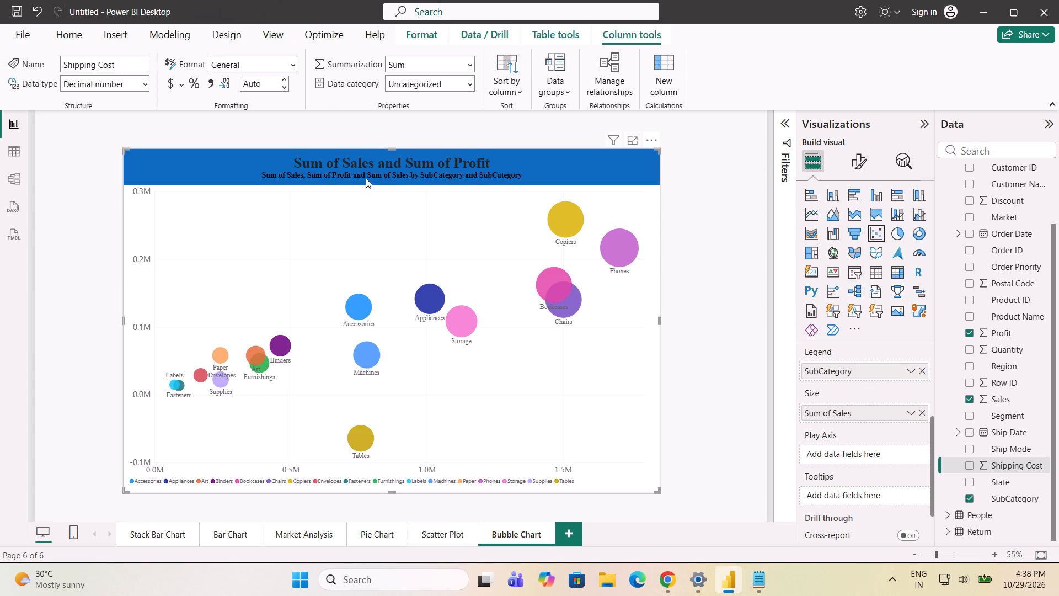
Copy the bubble chart from the Bubble Chart page and paste it onto a new report page.
{"action": "left_click", "coordinate": [365, 203]}
{"action": "key", "text": "ctrl+c"}
{"action": "key", "text": "ctrl+c"}
{"action": "key", "text": "ctrl+c"}
{"action": "left_click", "coordinate": [574, 533]}
{"action": "left_click", "coordinate": [570, 362]}
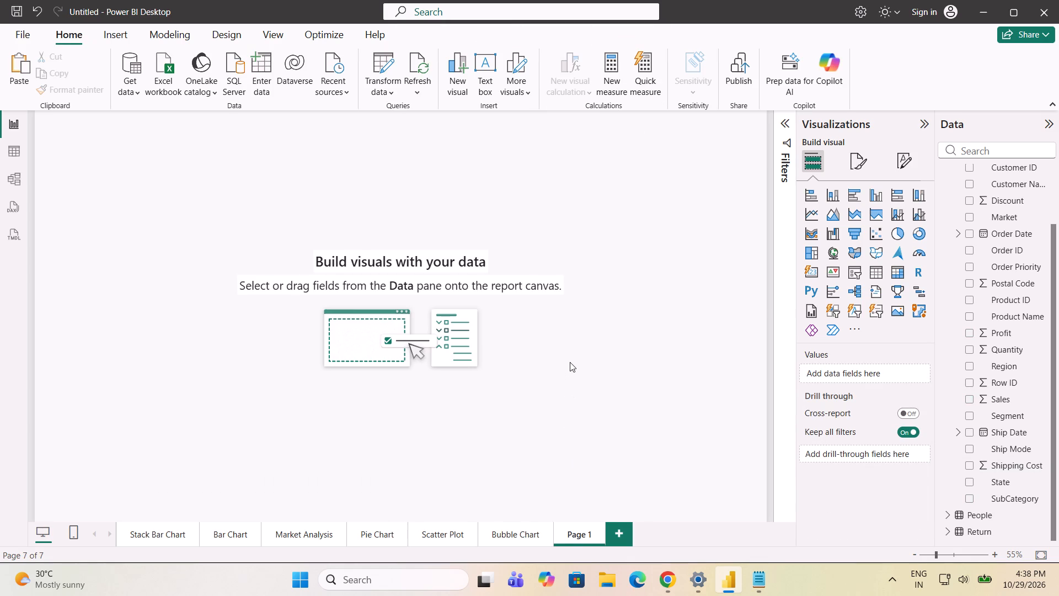
{"action": "key", "text": "ctrl+v"}
Rename the new report page Page 1 as Animation scatter Plot.
{"action": "double_click", "coordinate": [580, 530]}
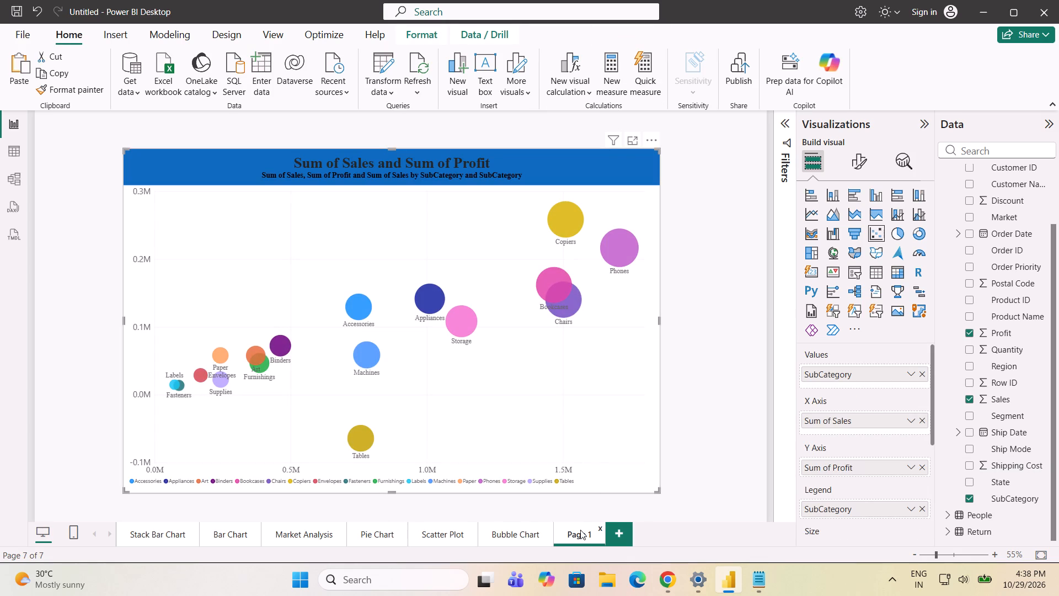
{"action": "key", "text": "BackSpace"}
{"action": "key", "text": "BackSpace"}
{"action": "key", "text": "BackSpace"}
{"action": "key", "text": "BackSpace"}
{"action": "key", "text": "BackSpace"}
{"action": "key", "text": "BackSpace"}
{"action": "type", "text": "Animation C"}
{"action": "key", "text": "BackSpace"}
{"action": "type", "text": "scatter Plot"}
{"action": "key", "text": "Return"}
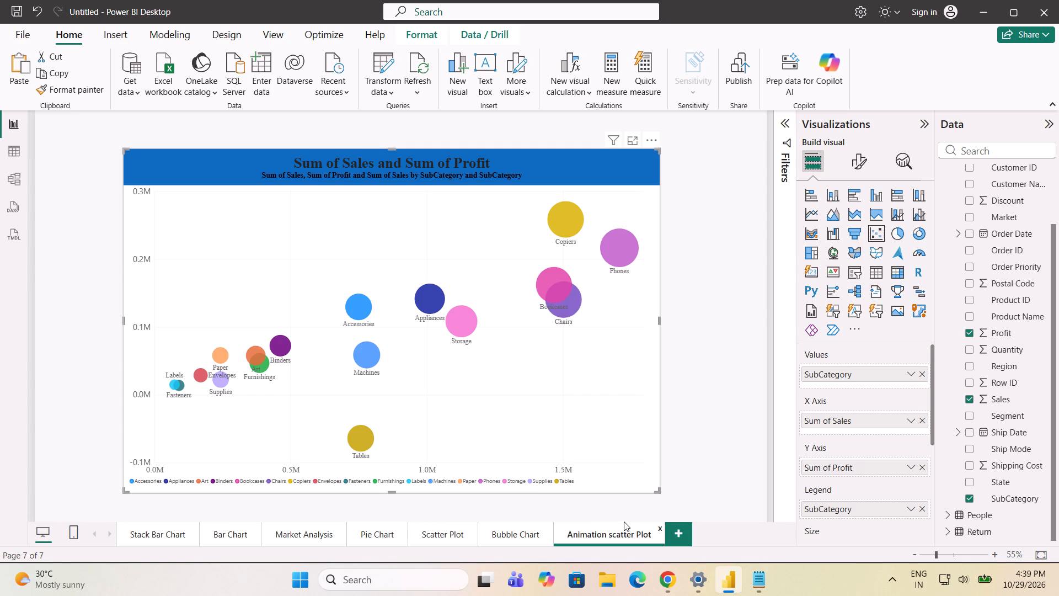
Remove the SubCategory field from the Legend of the pasted chart.
{"action": "scroll", "coordinate": [878, 434], "scroll_direction": "down", "scroll_amount": 1}
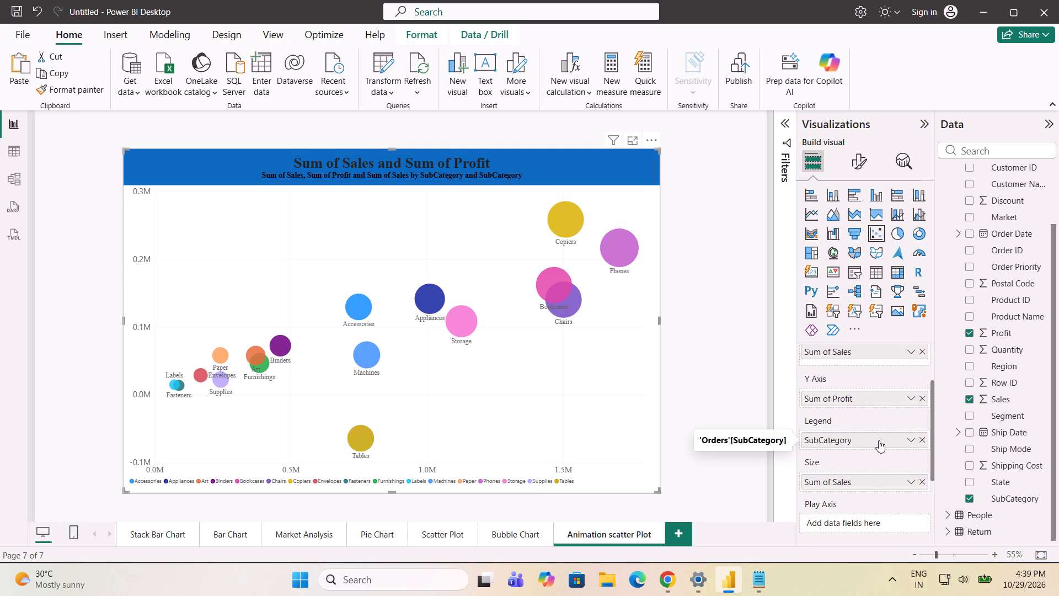
{"action": "left_click", "coordinate": [924, 436]}
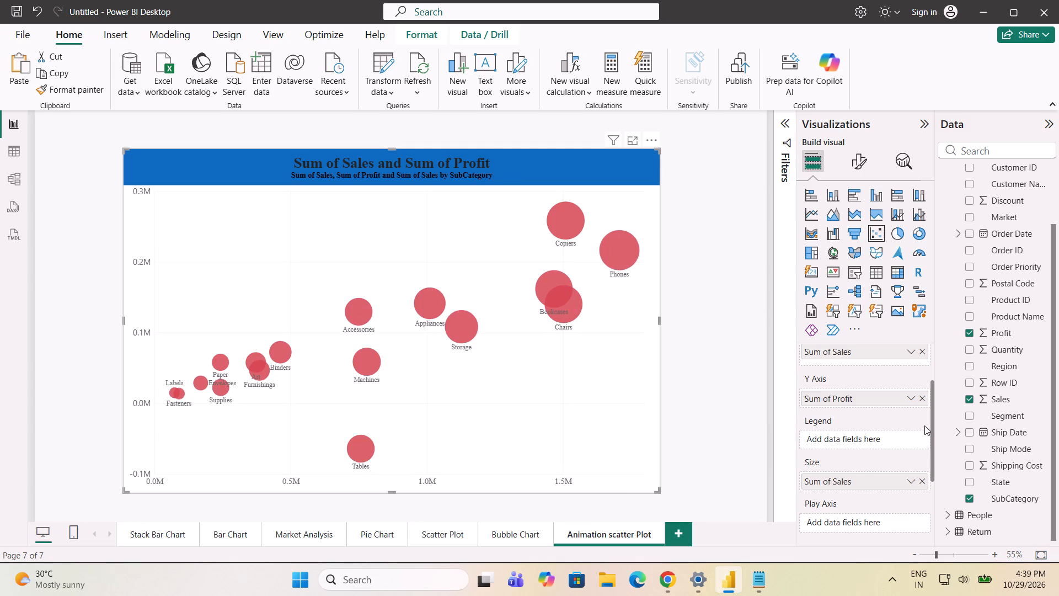
Assign the Order Date field to the chart's Play Axis.
{"action": "scroll", "coordinate": [896, 440], "scroll_direction": "down", "scroll_amount": 1}
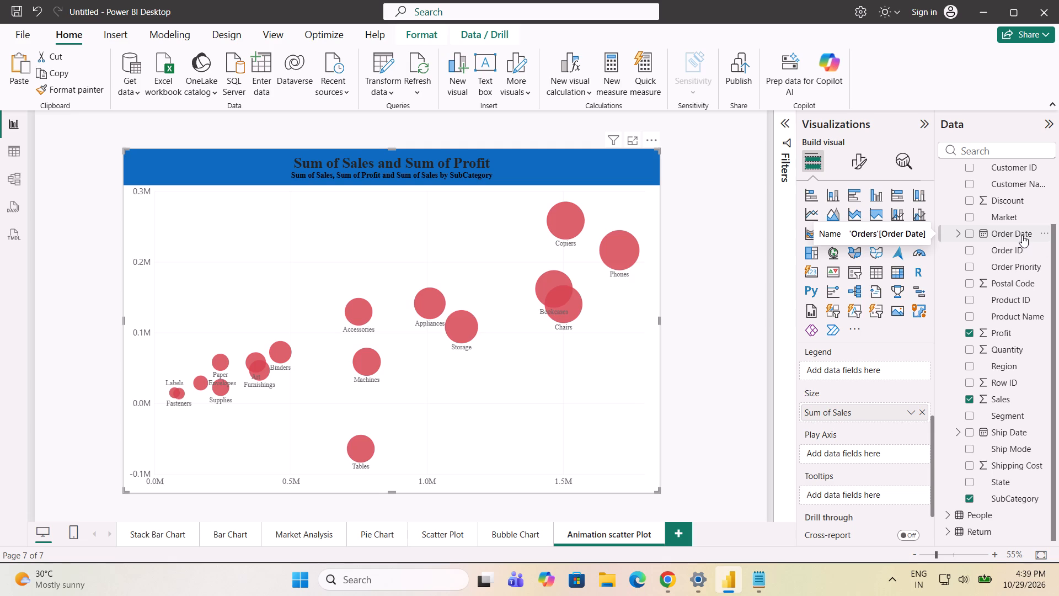
{"action": "left_click_drag", "start_coordinate": [1021, 232], "coordinate": [935, 397]}
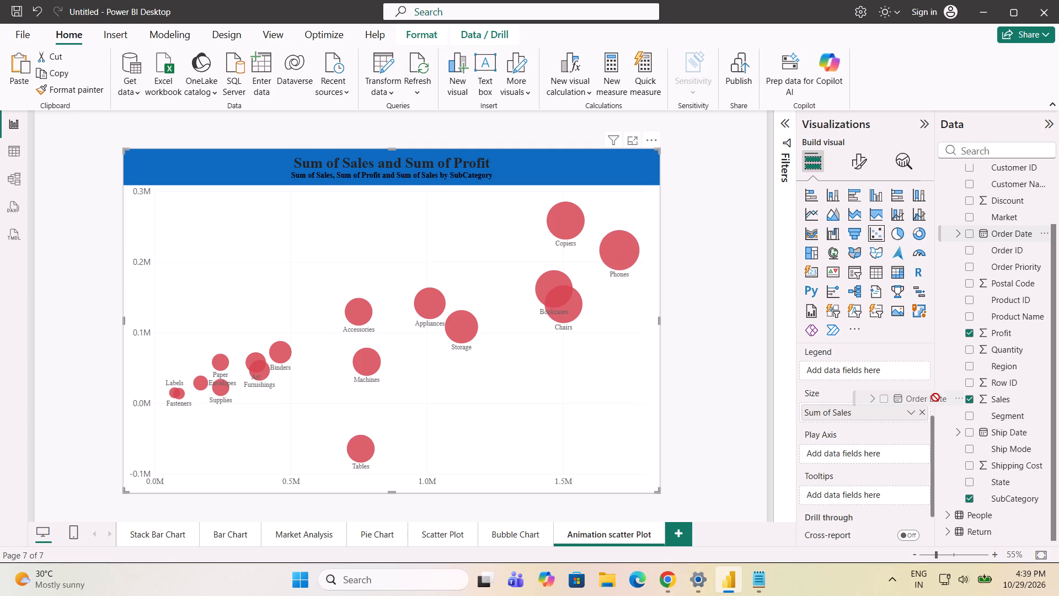
{"action": "left_click_drag", "start_coordinate": [935, 397], "coordinate": [882, 453]}
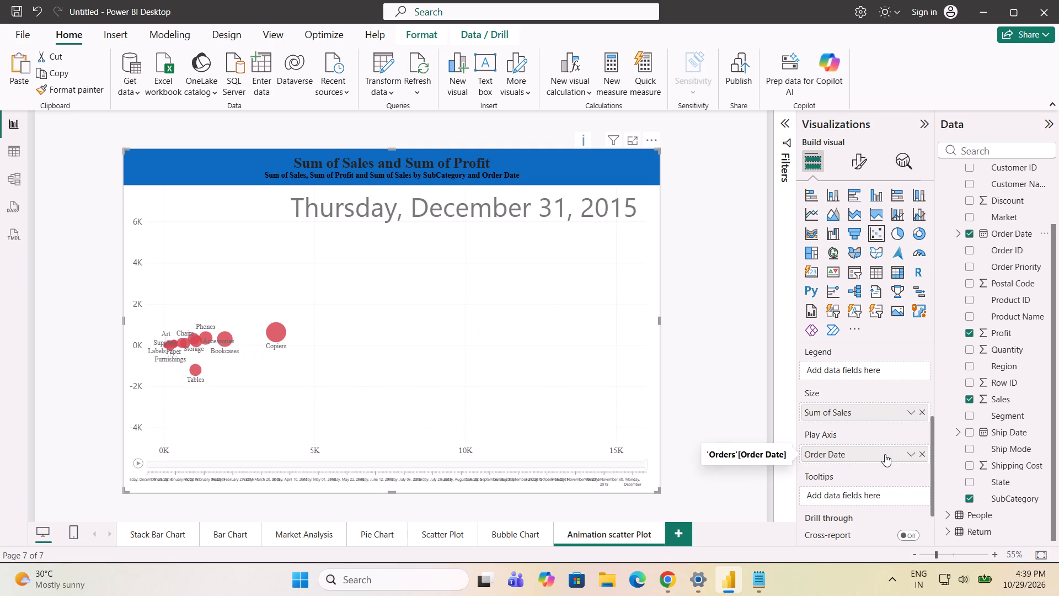
Show the Bookcases bubble's trail and enlarge the animated chart on both sides, upward and downward to nearly fill the page.
{"action": "left_click", "coordinate": [230, 337]}
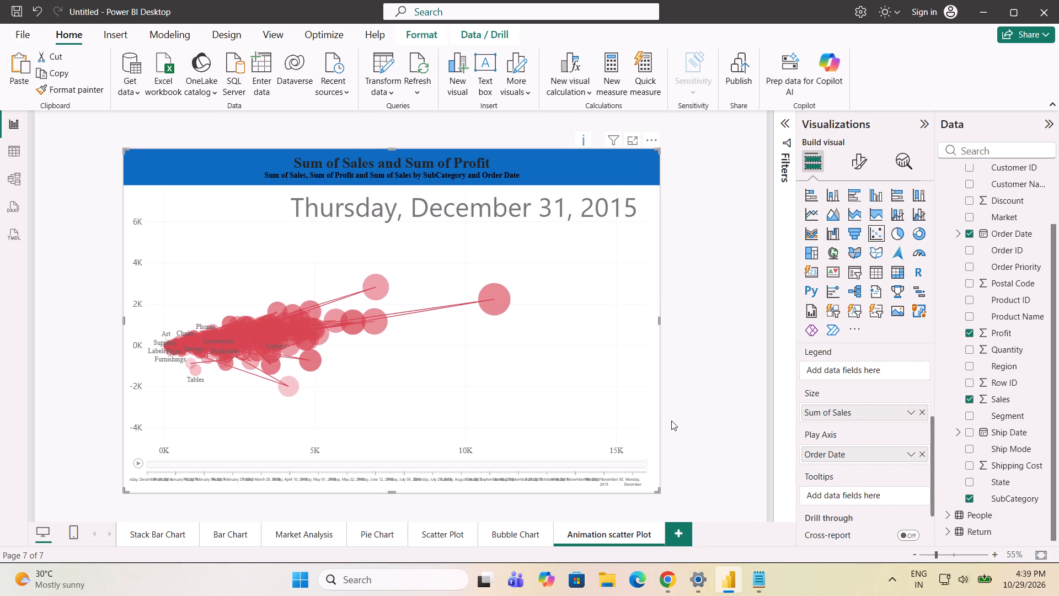
{"action": "left_click_drag", "start_coordinate": [659, 321], "coordinate": [726, 332]}
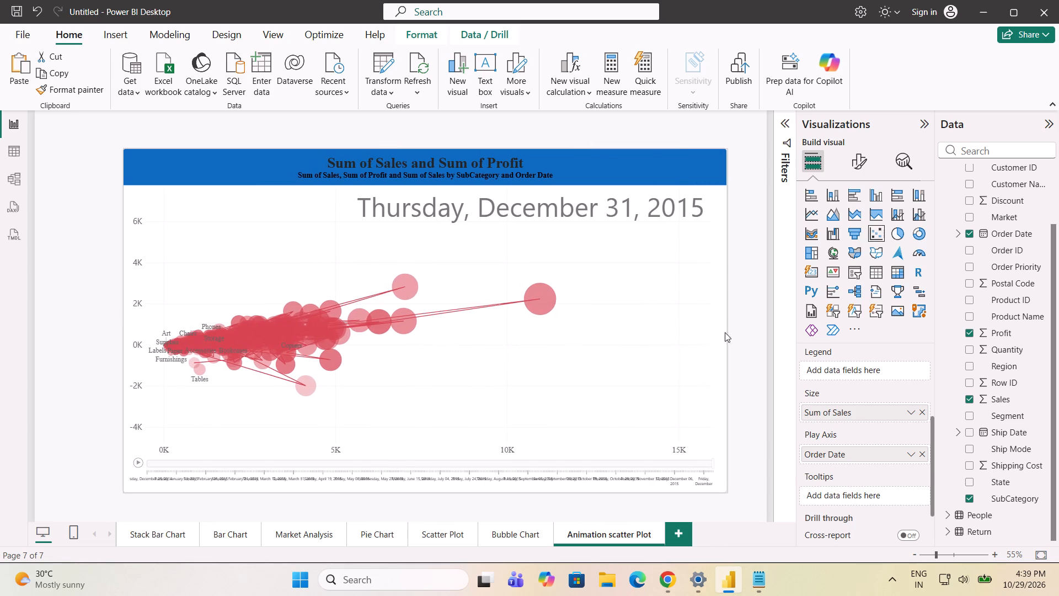
{"action": "left_click_drag", "start_coordinate": [123, 151], "coordinate": [76, 131]}
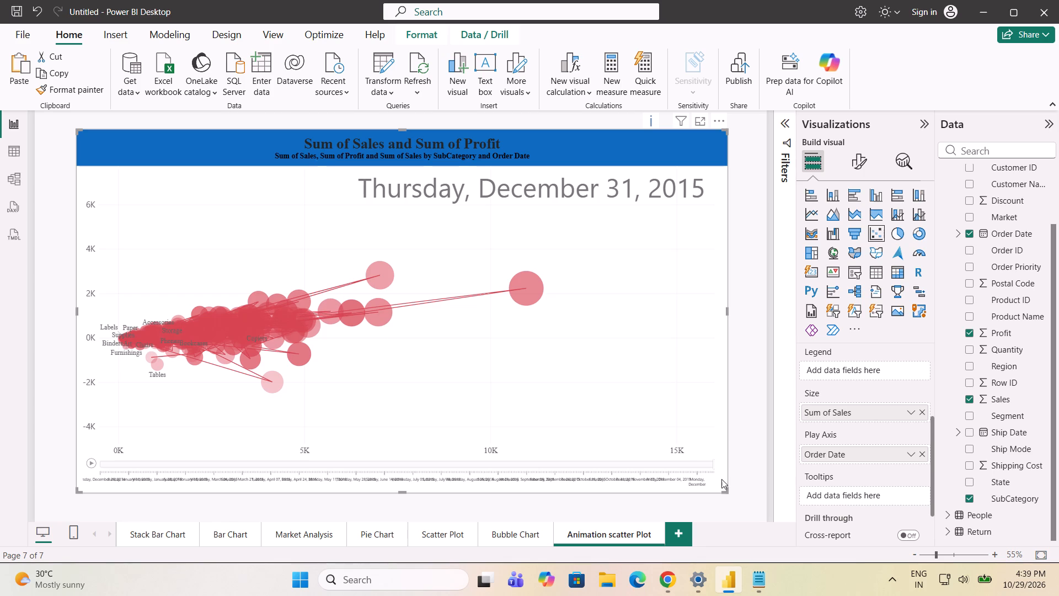
{"action": "left_click_drag", "start_coordinate": [725, 487], "coordinate": [735, 501]}
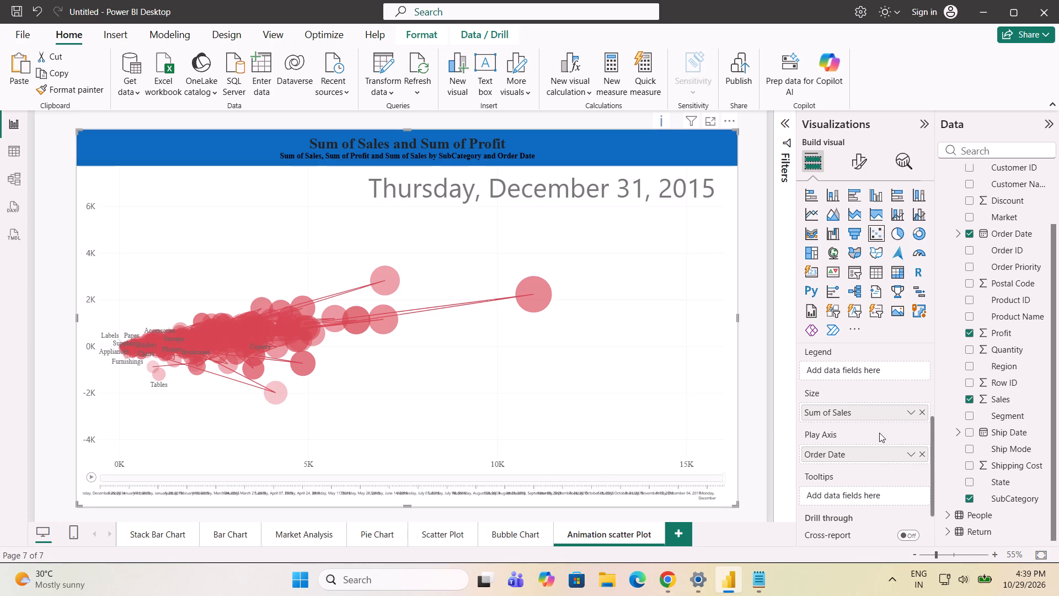
Review the animated chart's field assignments from Values through Play Axis and Tooltips, and clear the highlighted bubble trail.
{"action": "scroll", "coordinate": [889, 430], "scroll_direction": "down", "scroll_amount": 3}
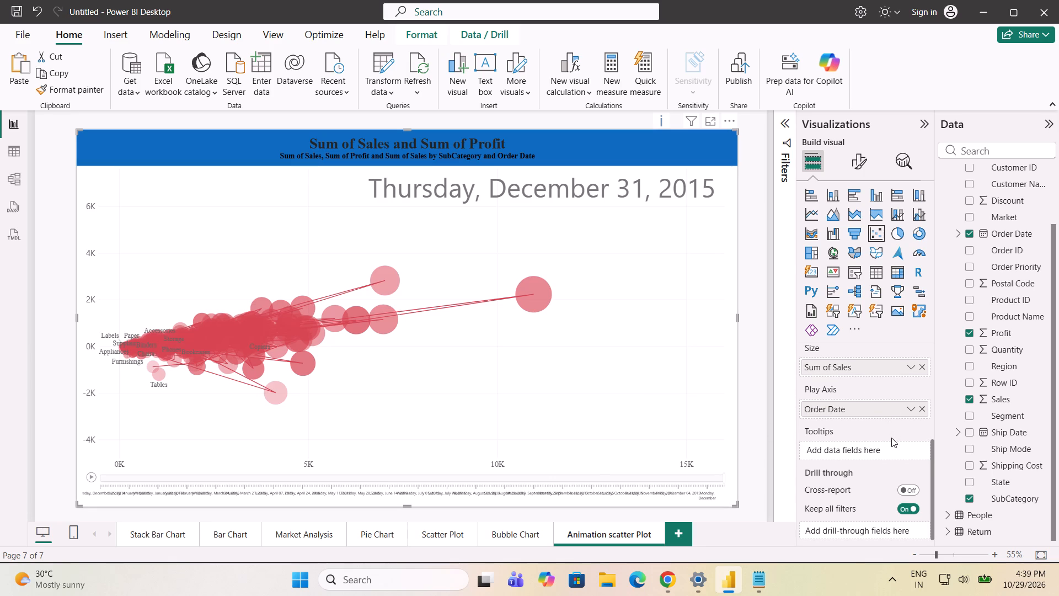
{"action": "scroll", "coordinate": [887, 461], "scroll_direction": "down", "scroll_amount": 2}
{"action": "scroll", "coordinate": [886, 464], "scroll_direction": "up", "scroll_amount": 3}
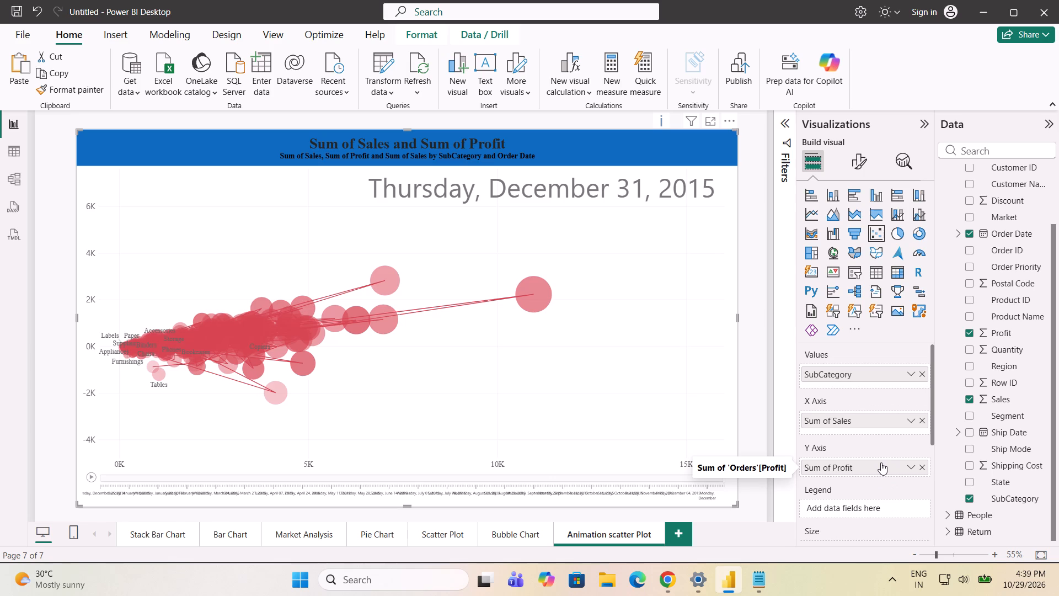
{"action": "left_click", "coordinate": [374, 312]}
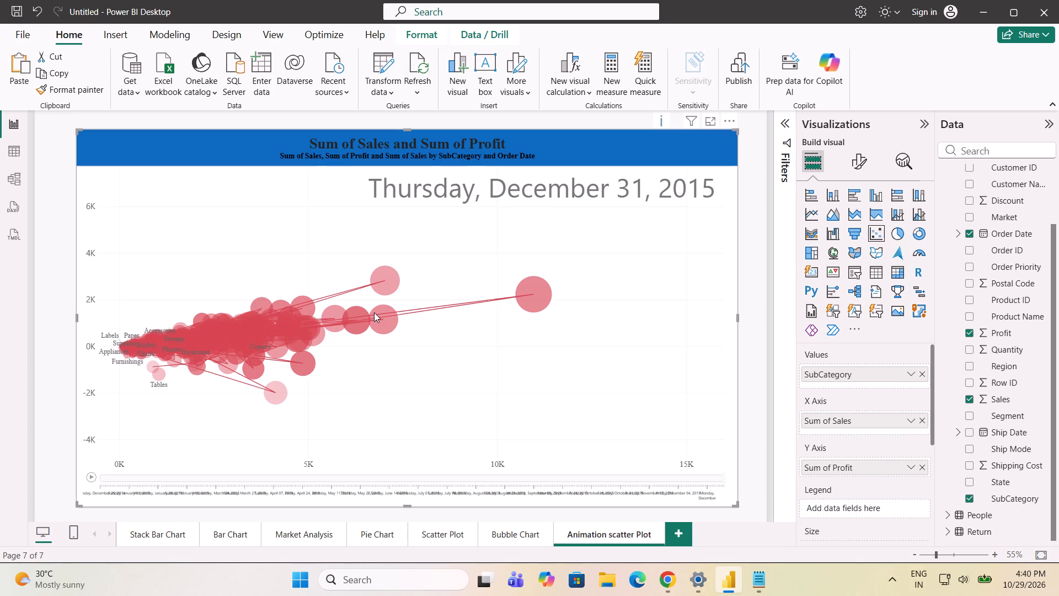
{"action": "left_click", "coordinate": [375, 322]}
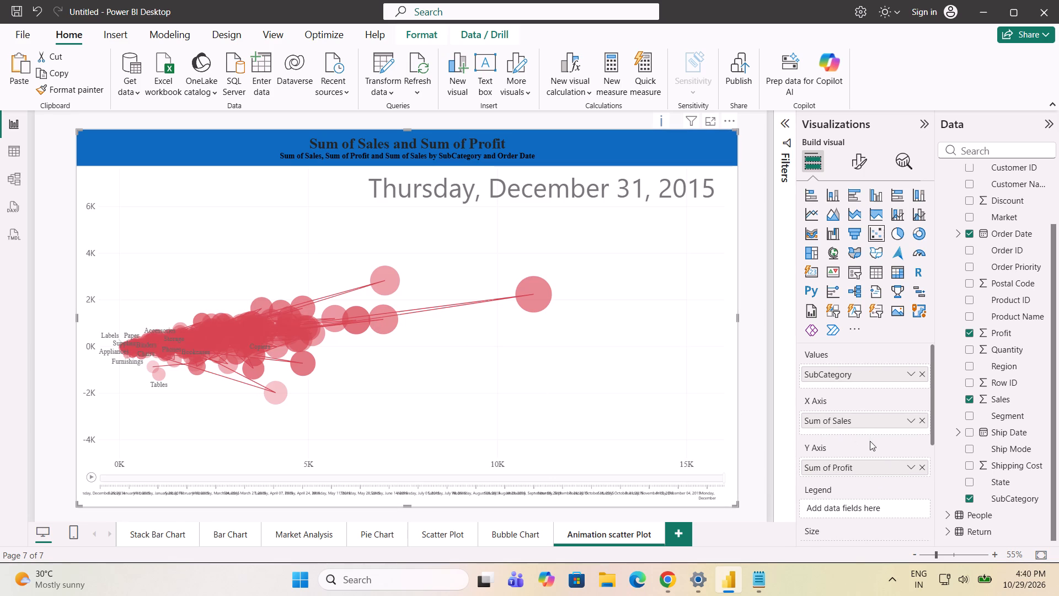
{"action": "scroll", "coordinate": [889, 465], "scroll_direction": "down", "scroll_amount": 2}
{"action": "scroll", "coordinate": [889, 469], "scroll_direction": "up", "scroll_amount": 2}
{"action": "left_click", "coordinate": [495, 309]}
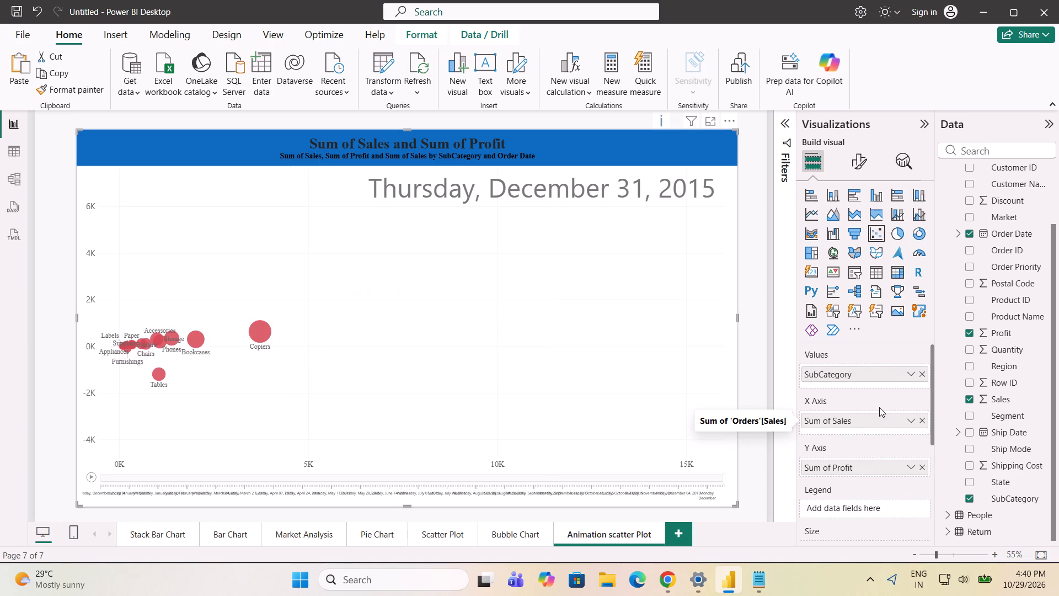
{"action": "scroll", "coordinate": [879, 407], "scroll_direction": "down", "scroll_amount": 2}
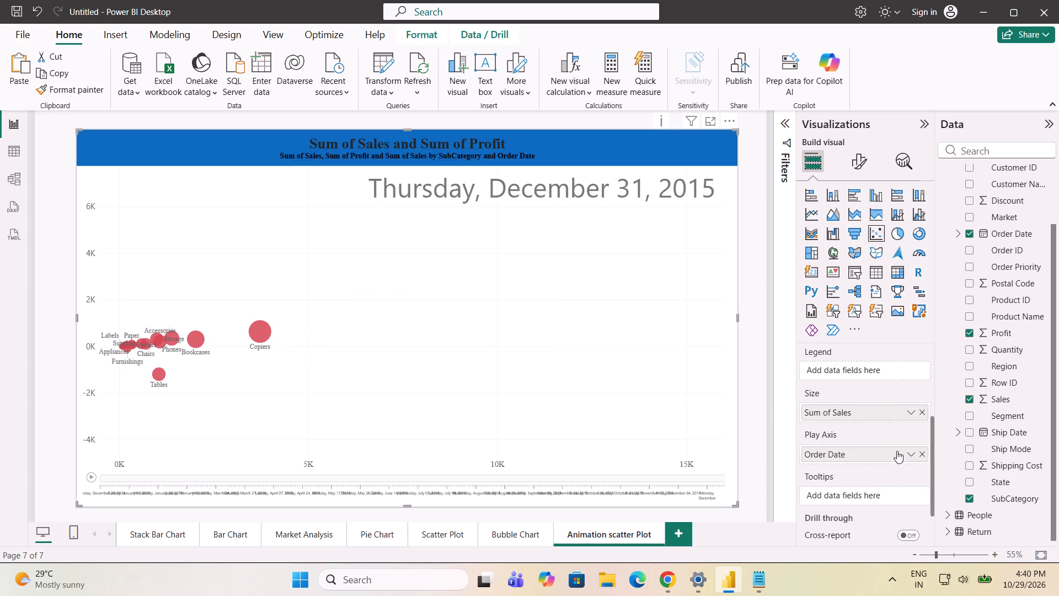
{"action": "scroll", "coordinate": [897, 450], "scroll_direction": "up", "scroll_amount": 1}
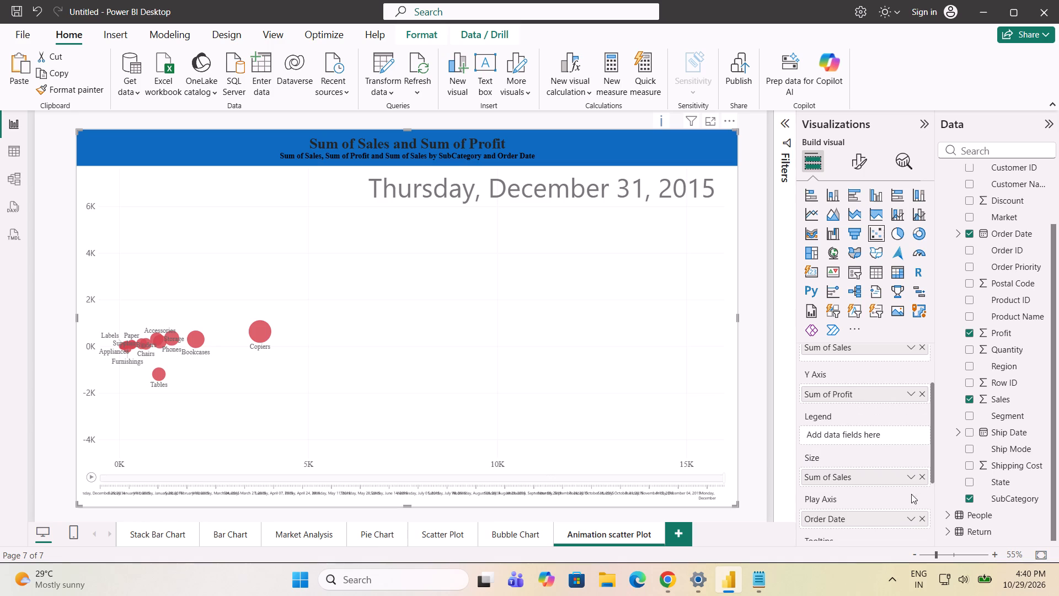
{"action": "scroll", "coordinate": [895, 477], "scroll_direction": "down", "scroll_amount": 1}
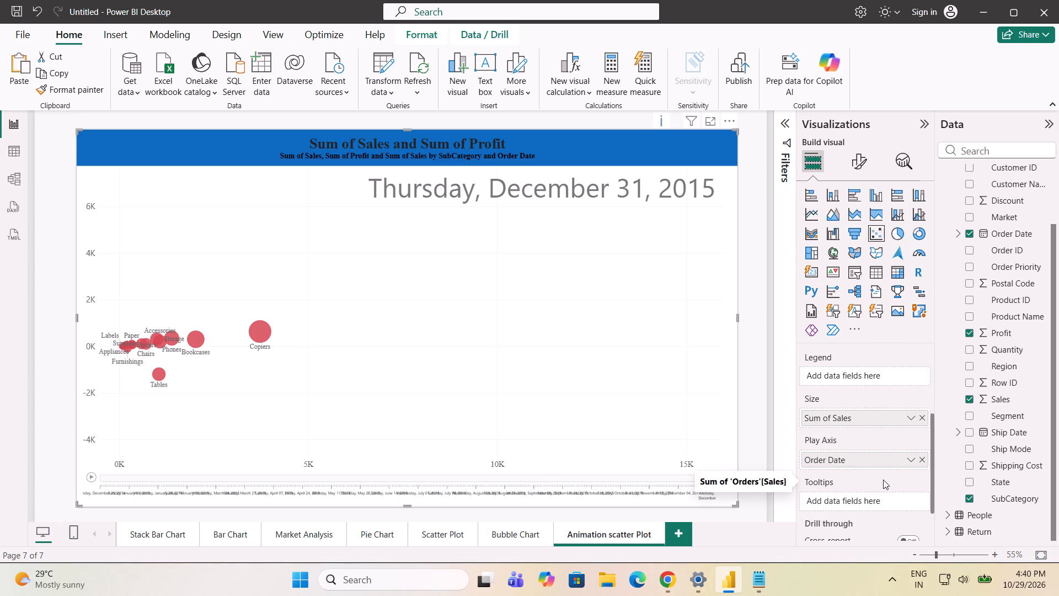
Examine the Copiers bubble's trail over the order dates, and clear the selection.
{"action": "left_click", "coordinate": [674, 197]}
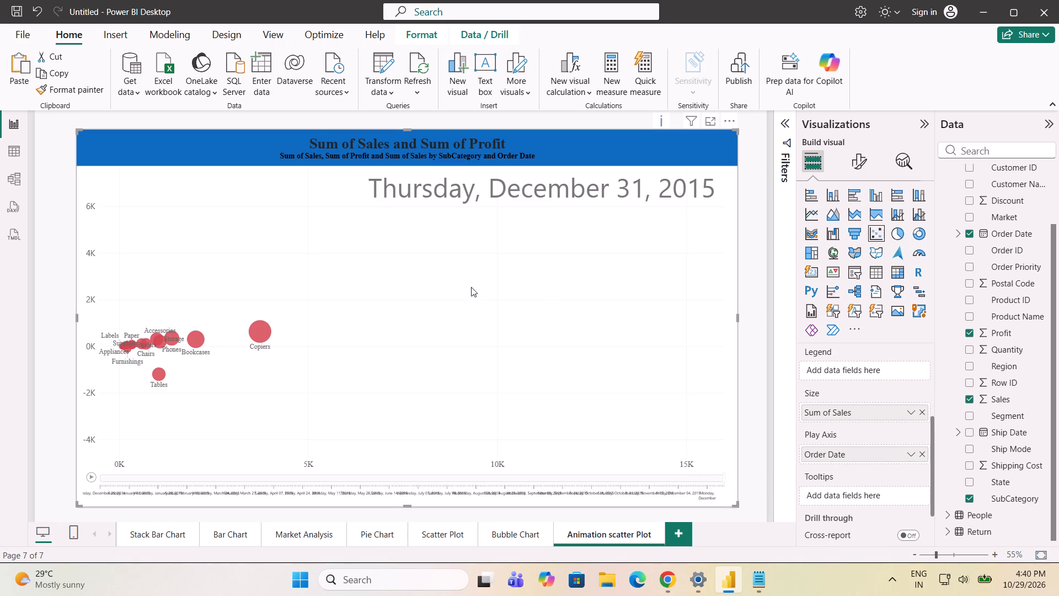
{"action": "left_click", "coordinate": [262, 332]}
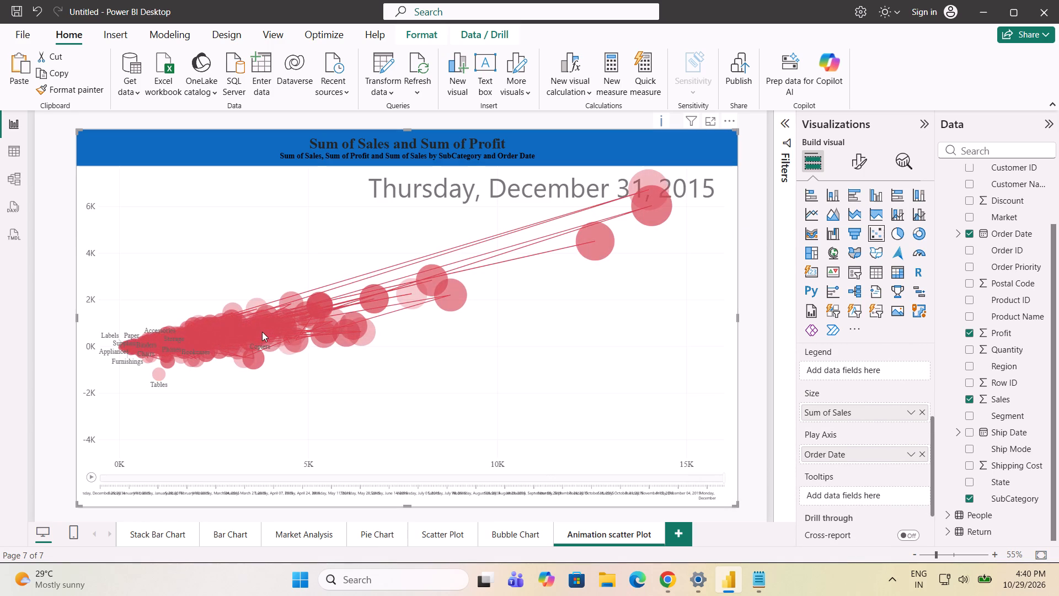
{"action": "left_click", "coordinate": [261, 332]}
{"action": "left_click", "coordinate": [587, 258]}
{"action": "left_click", "coordinate": [589, 246]}
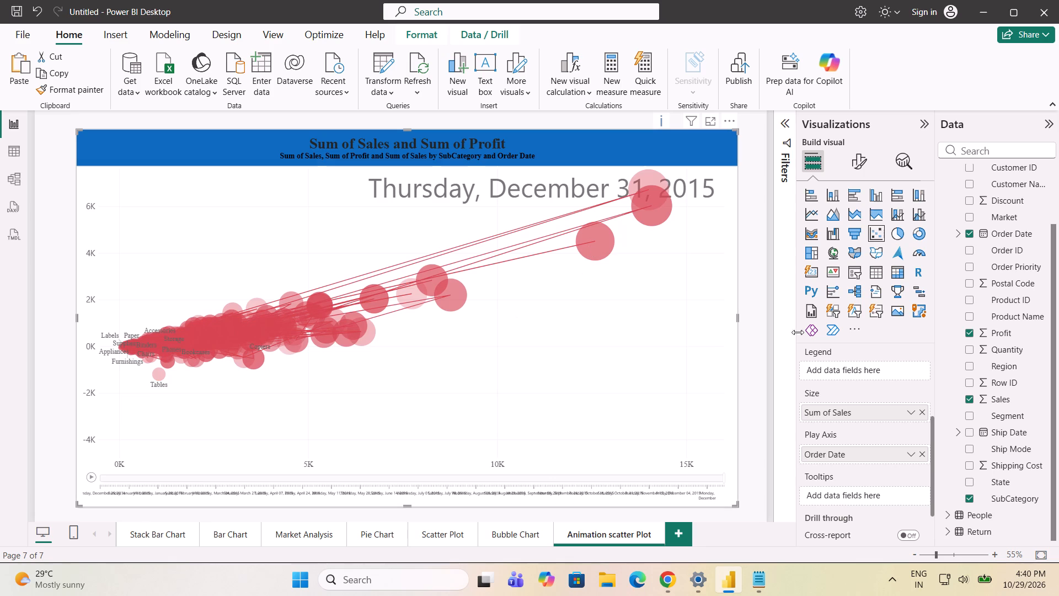
{"action": "left_click", "coordinate": [860, 390]}
{"action": "left_click", "coordinate": [652, 326]}
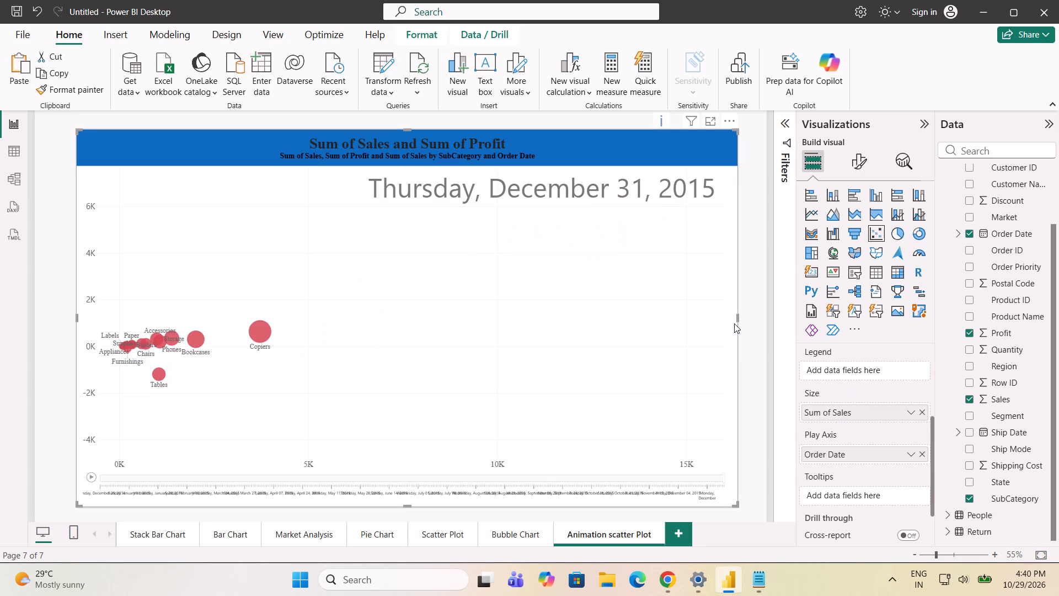
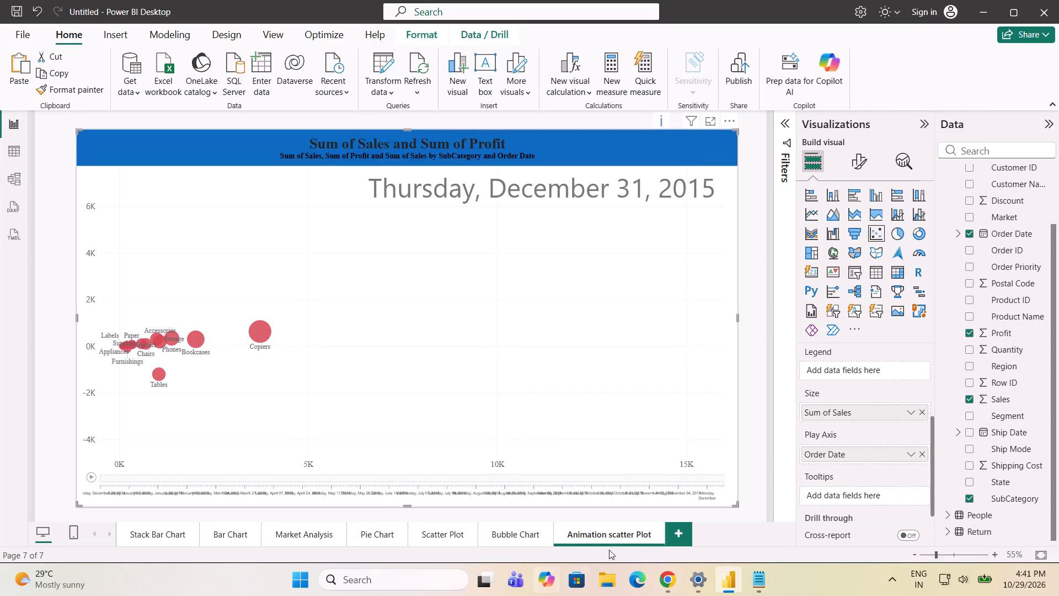
Add a new report page and place a copy of the Bar Chart page's Sub Category Analysis chart on it.
{"action": "left_click", "coordinate": [681, 526]}
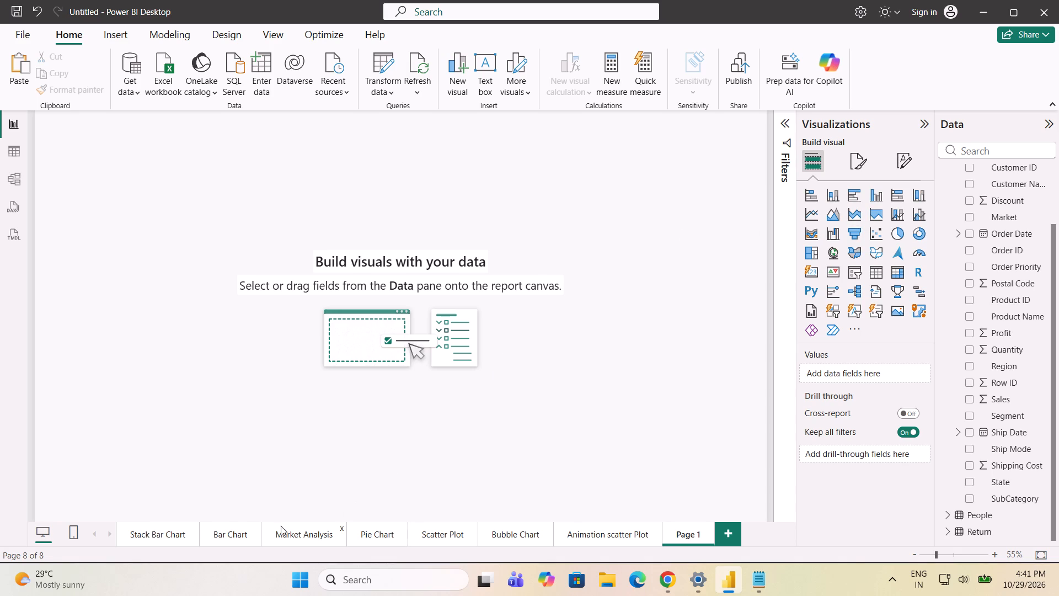
{"action": "left_click", "coordinate": [230, 538]}
{"action": "left_click", "coordinate": [432, 203]}
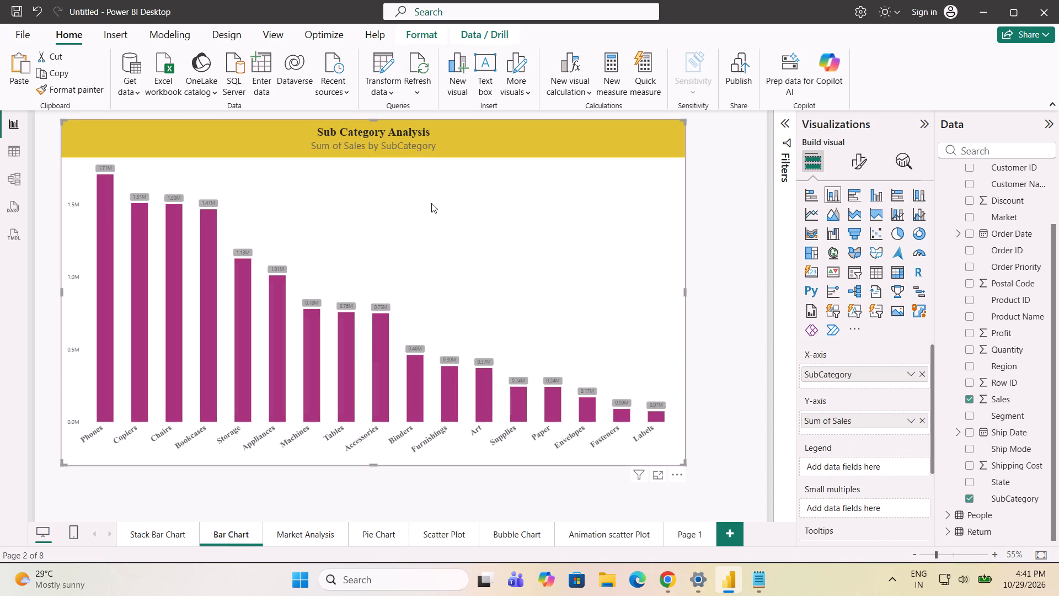
{"action": "key", "text": "ctrl+c"}
{"action": "key", "text": "ctrl+c"}
{"action": "left_click", "coordinate": [691, 538]}
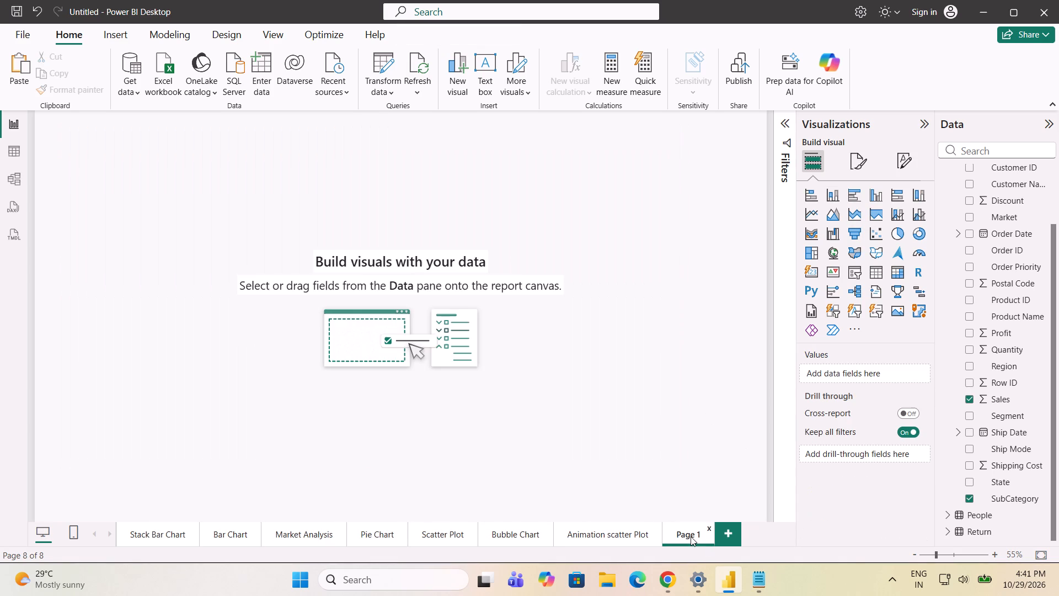
{"action": "left_click", "coordinate": [466, 328]}
{"action": "key", "text": "ctrl+v"}
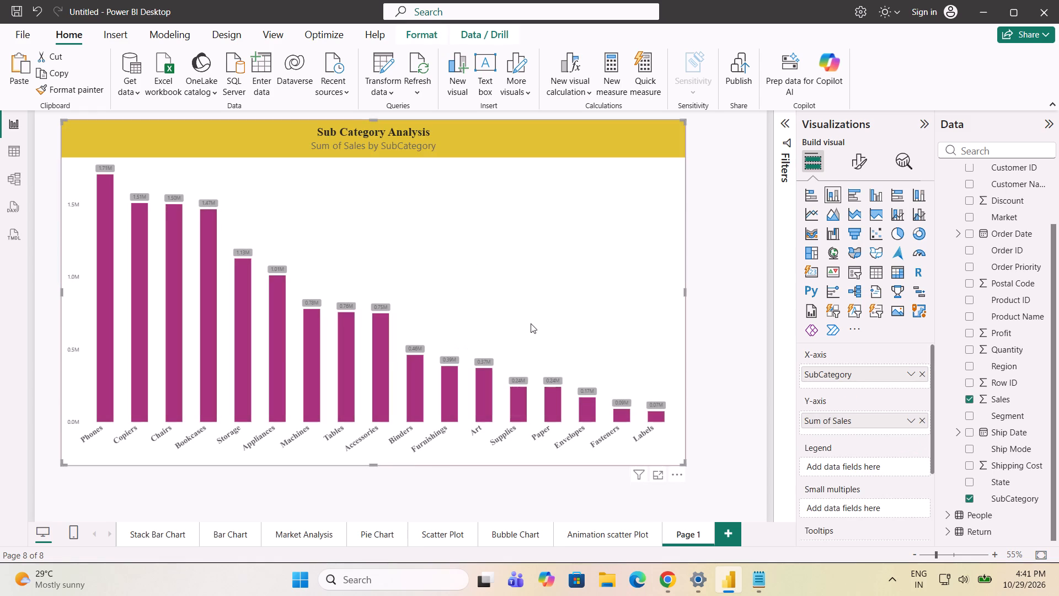
Convert the copied Sub Category Analysis chart to a funnel chart, then highlight the Accessories bar and clear the highlight.
{"action": "left_click", "coordinate": [855, 235]}
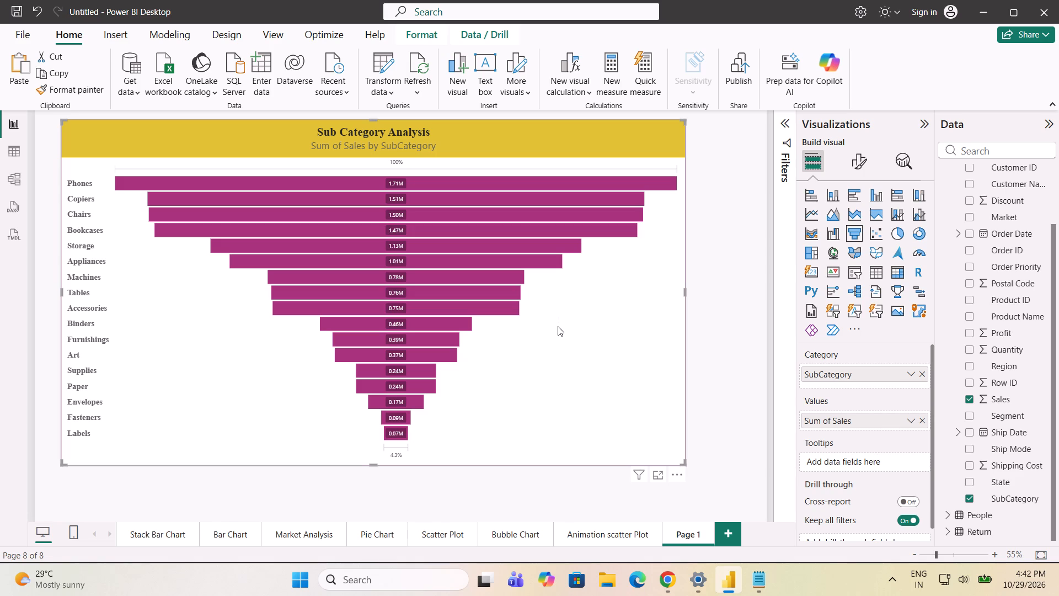
{"action": "left_click", "coordinate": [491, 312]}
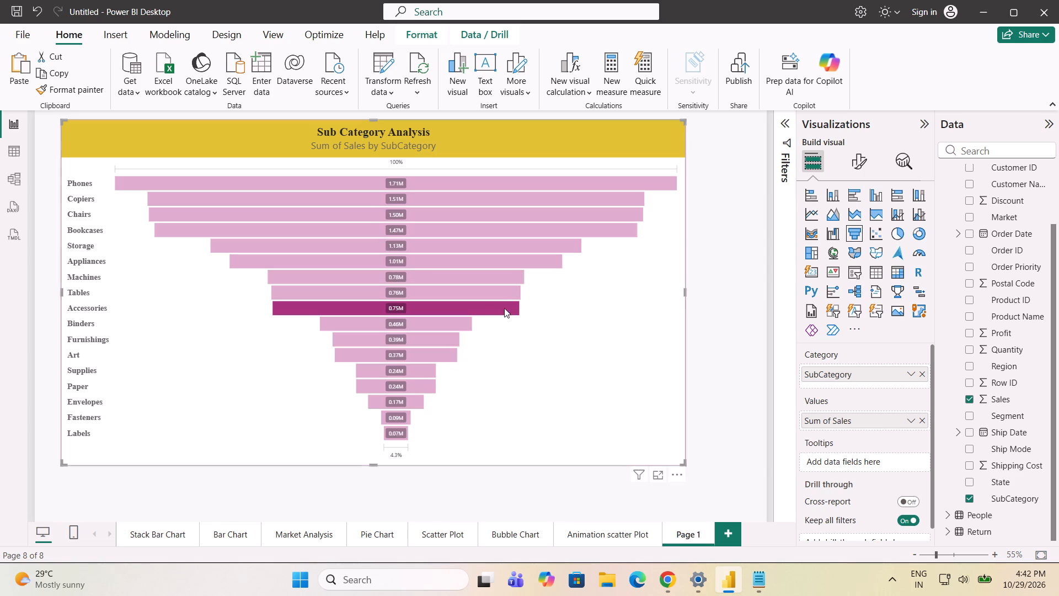
{"action": "left_click", "coordinate": [655, 289]}
Turn off the funnel chart's conversion rate labels.
{"action": "left_click", "coordinate": [855, 164]}
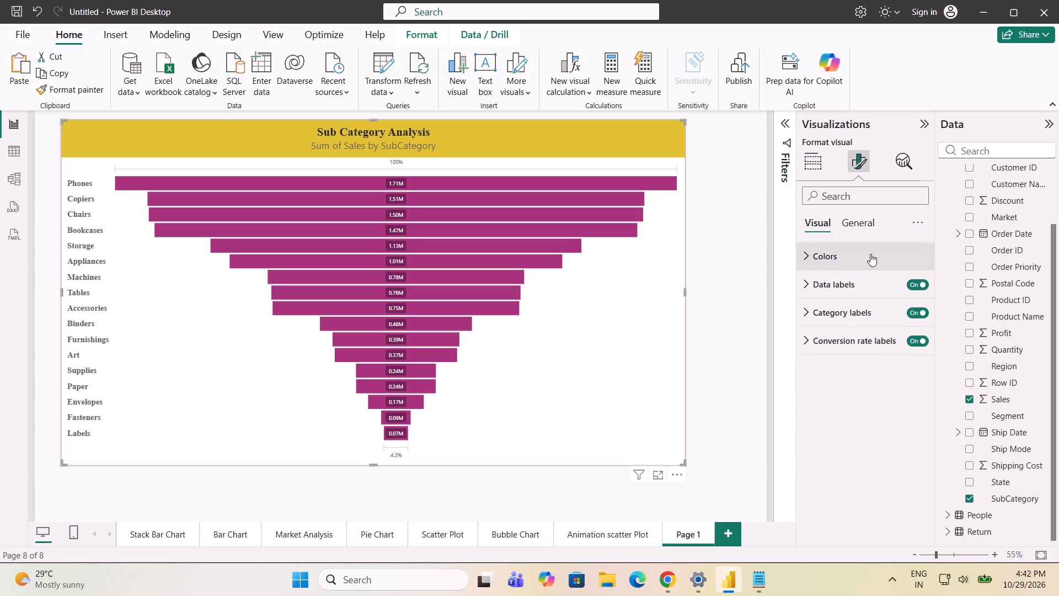
{"action": "left_click", "coordinate": [914, 342]}
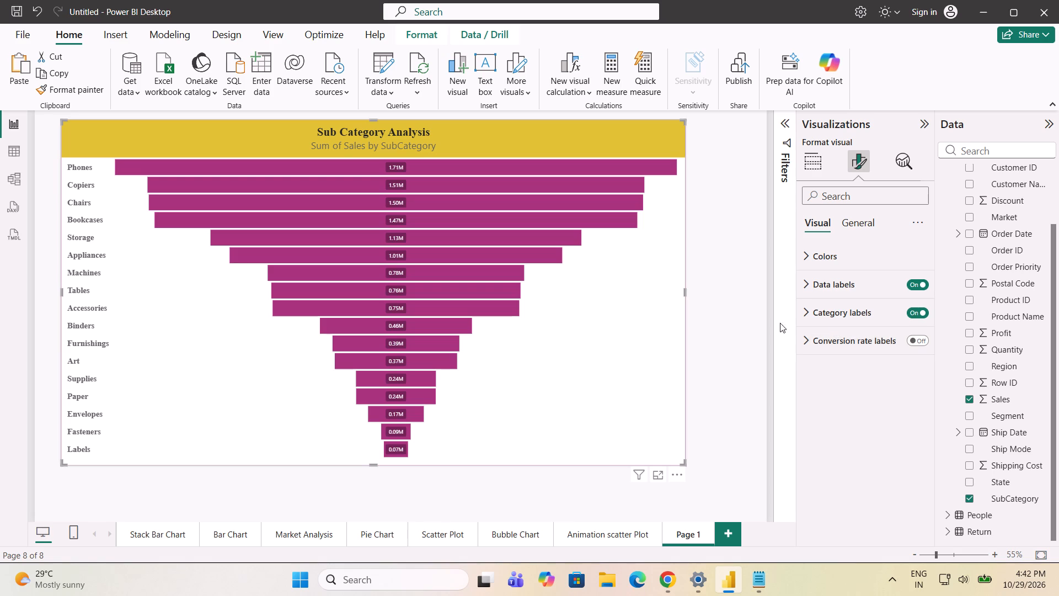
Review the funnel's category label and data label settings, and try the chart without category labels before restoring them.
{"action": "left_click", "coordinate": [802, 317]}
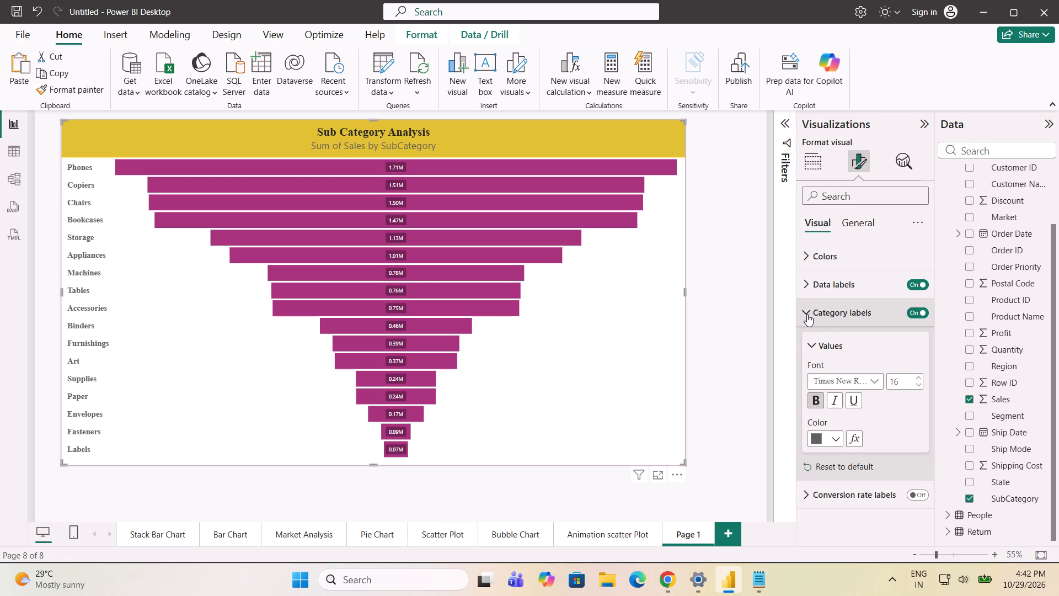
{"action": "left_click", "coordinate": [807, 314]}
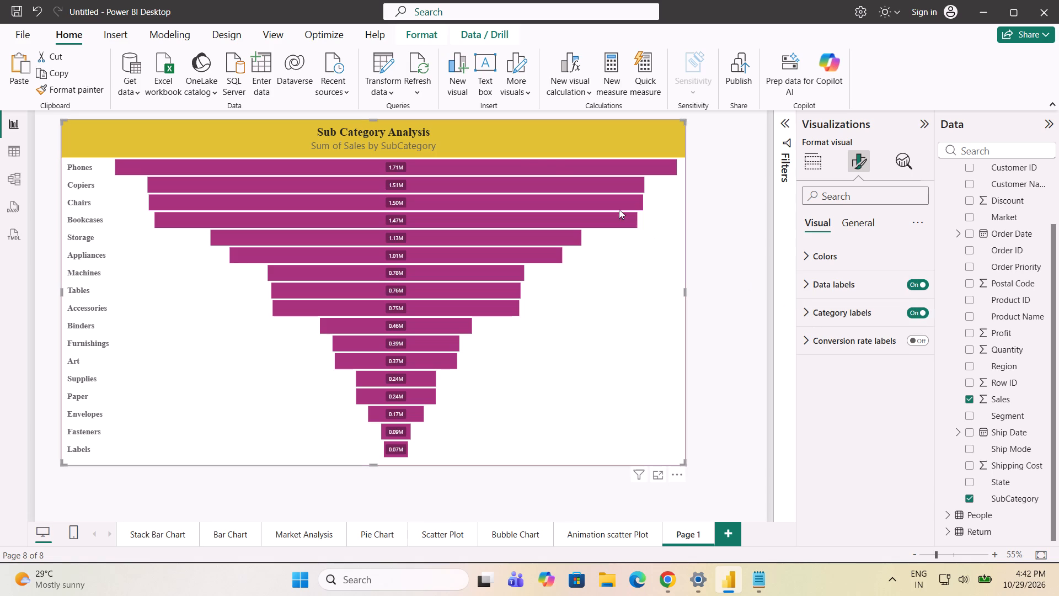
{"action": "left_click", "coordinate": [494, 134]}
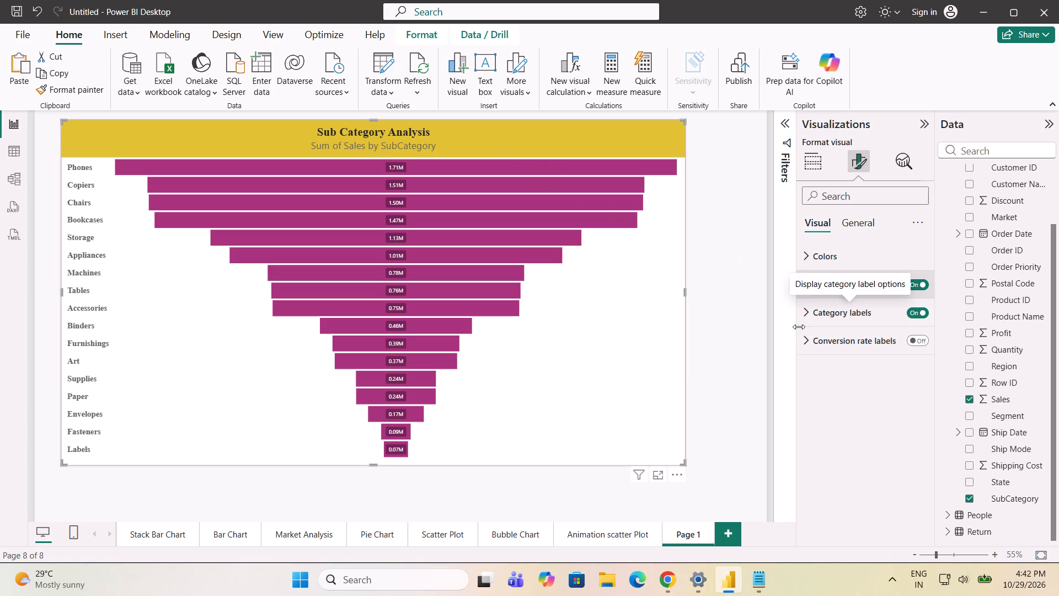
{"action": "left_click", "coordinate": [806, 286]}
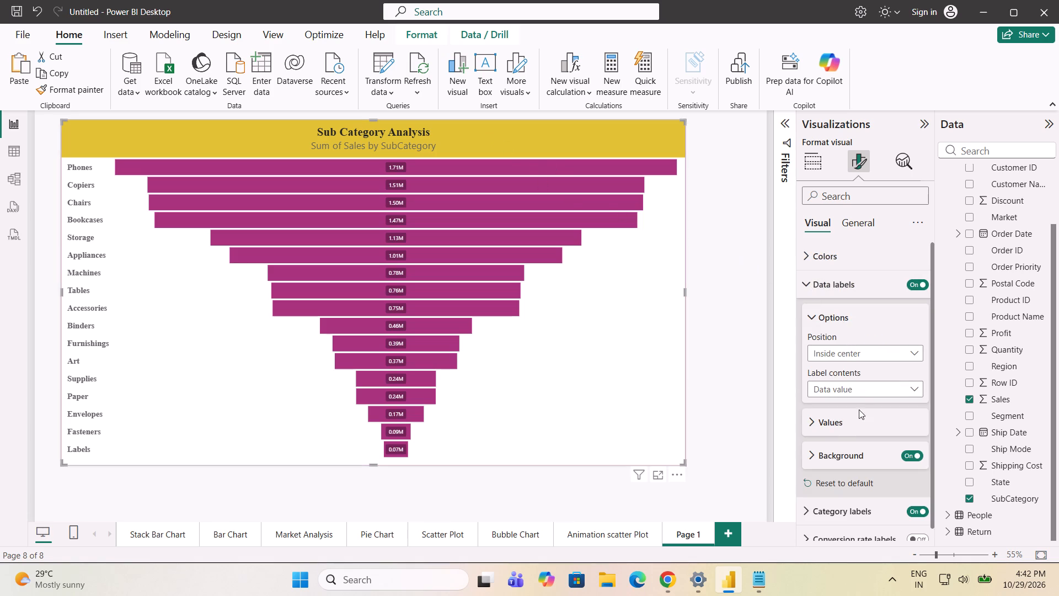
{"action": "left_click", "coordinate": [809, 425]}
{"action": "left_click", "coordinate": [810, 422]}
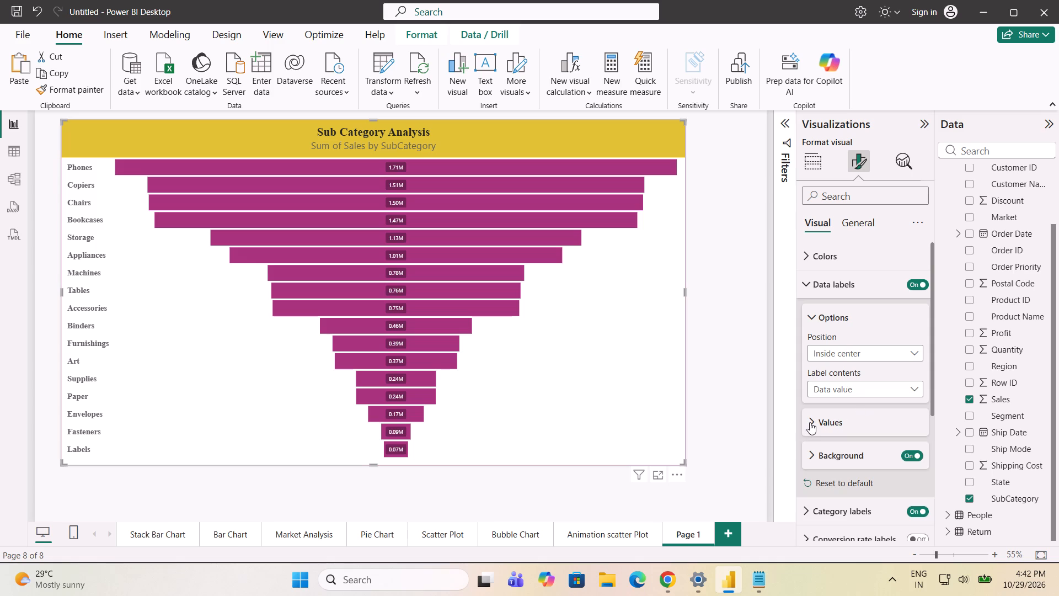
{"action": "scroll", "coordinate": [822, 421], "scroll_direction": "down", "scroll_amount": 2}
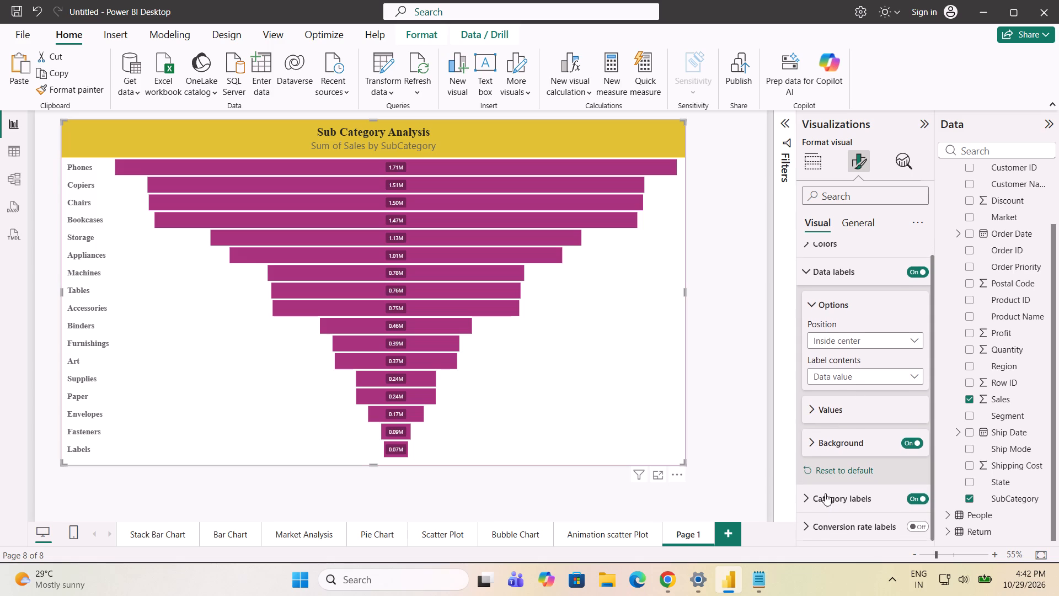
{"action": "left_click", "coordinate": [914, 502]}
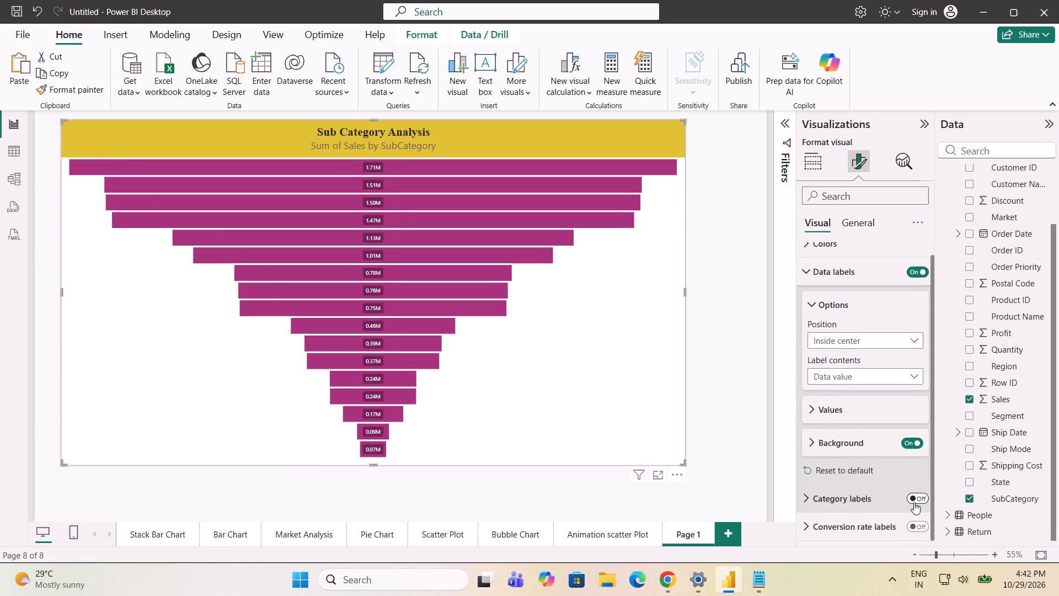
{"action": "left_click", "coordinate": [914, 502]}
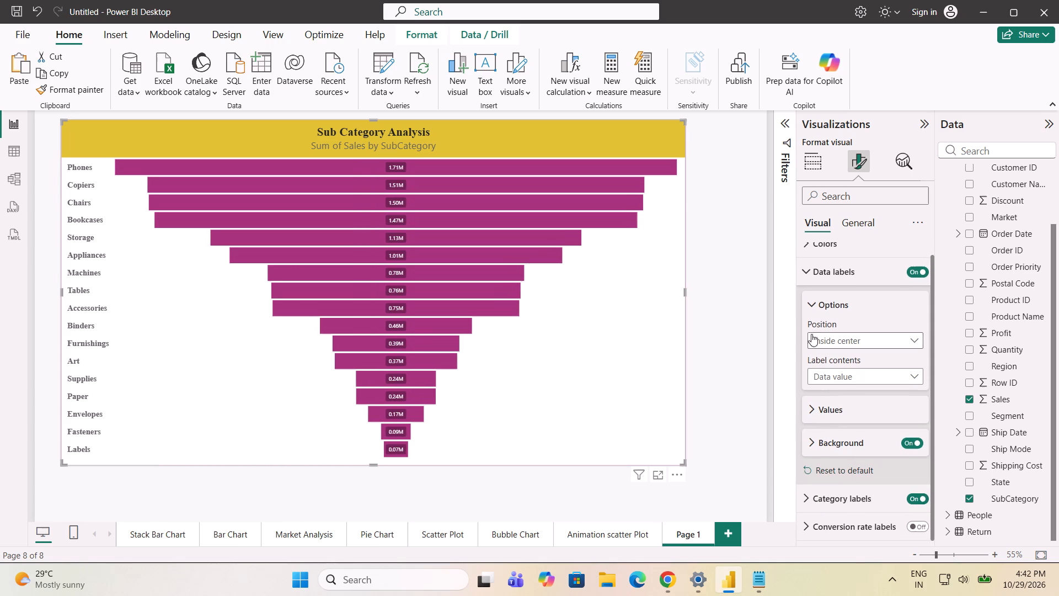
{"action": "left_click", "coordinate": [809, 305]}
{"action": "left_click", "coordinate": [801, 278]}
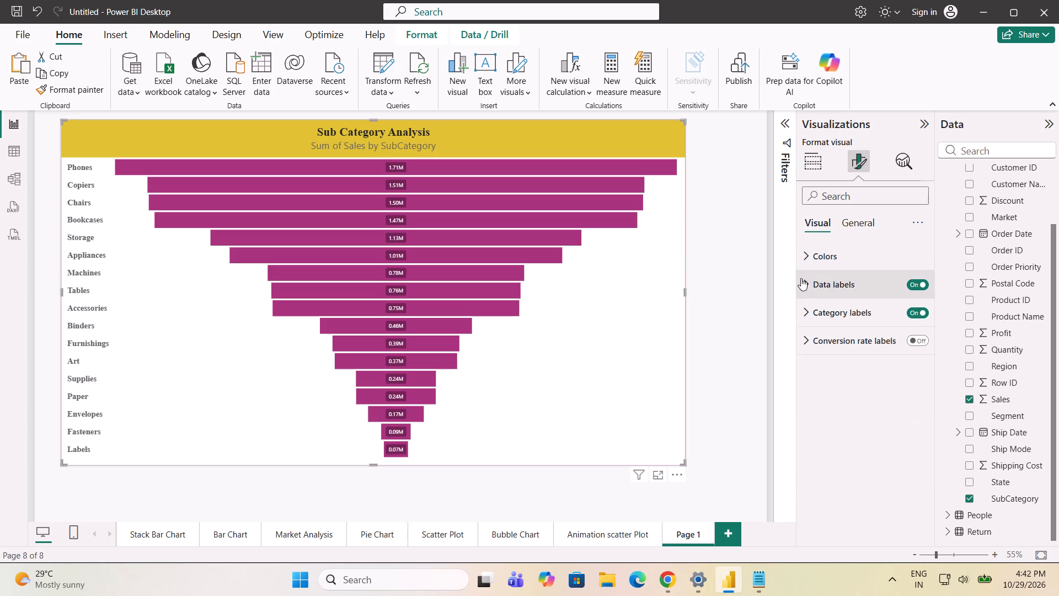
Turn off the funnel chart's subtitle.
{"action": "left_click", "coordinate": [846, 231]}
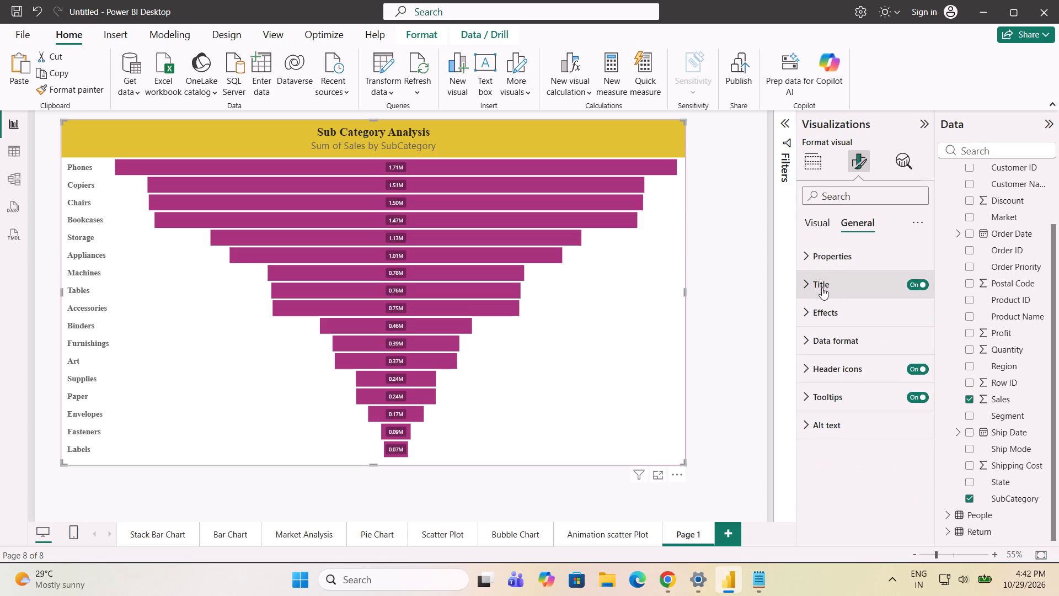
{"action": "left_click", "coordinate": [807, 284]}
{"action": "scroll", "coordinate": [871, 369], "scroll_direction": "down", "scroll_amount": 3}
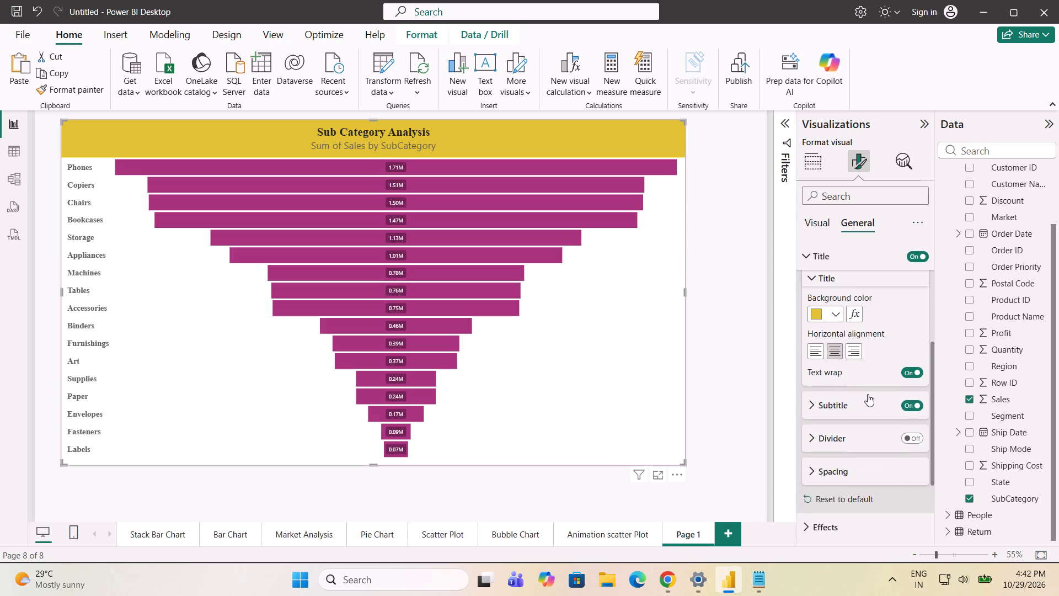
{"action": "left_click", "coordinate": [913, 402]}
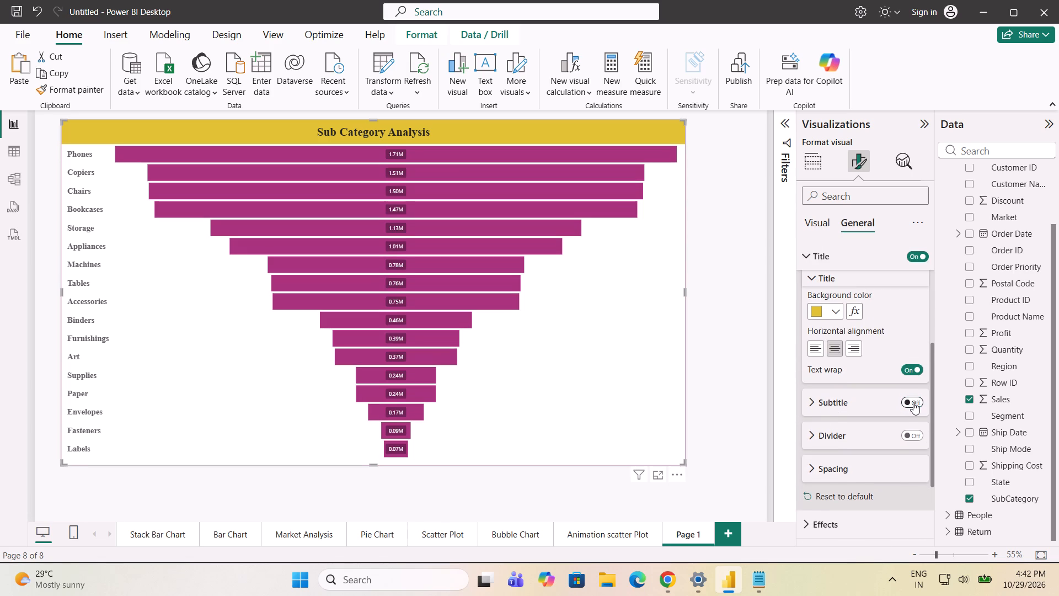
Increase the funnel chart's title font size to 33.
{"action": "scroll", "coordinate": [873, 399], "scroll_direction": "up", "scroll_amount": 2}
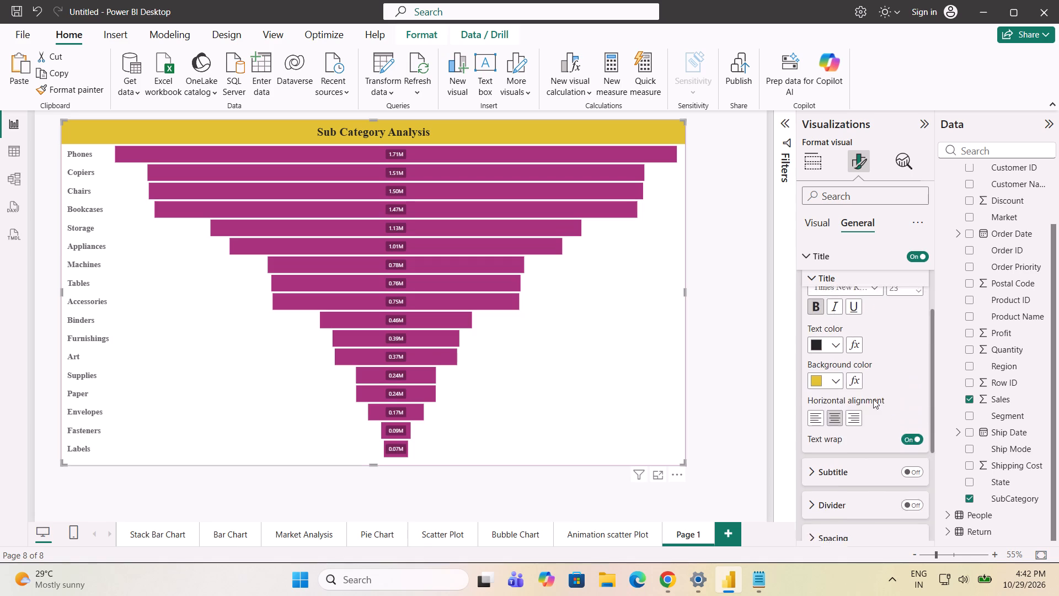
{"action": "scroll", "coordinate": [873, 399], "scroll_direction": "up", "scroll_amount": 2}
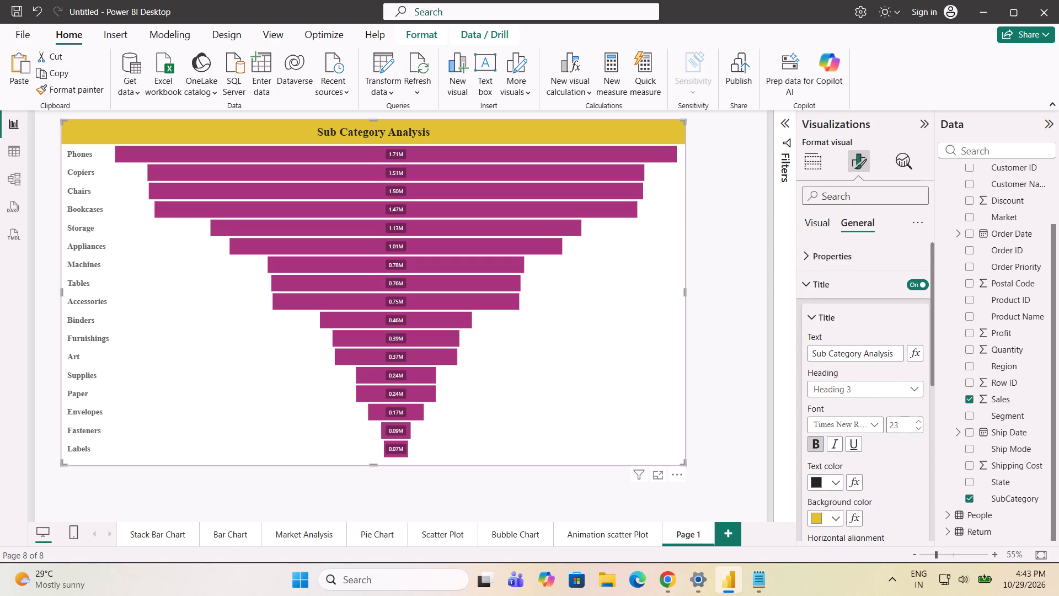
{"action": "scroll", "coordinate": [923, 417], "scroll_direction": "up", "scroll_amount": 1}
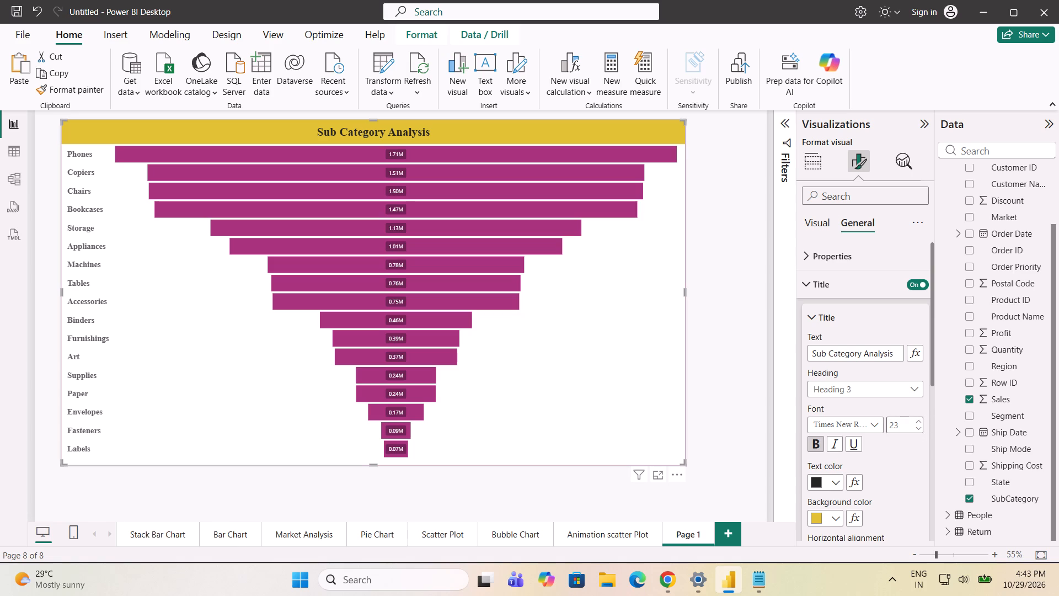
{"action": "triple_click", "coordinate": [917, 421]}
{"action": "left_click", "coordinate": [917, 420]}
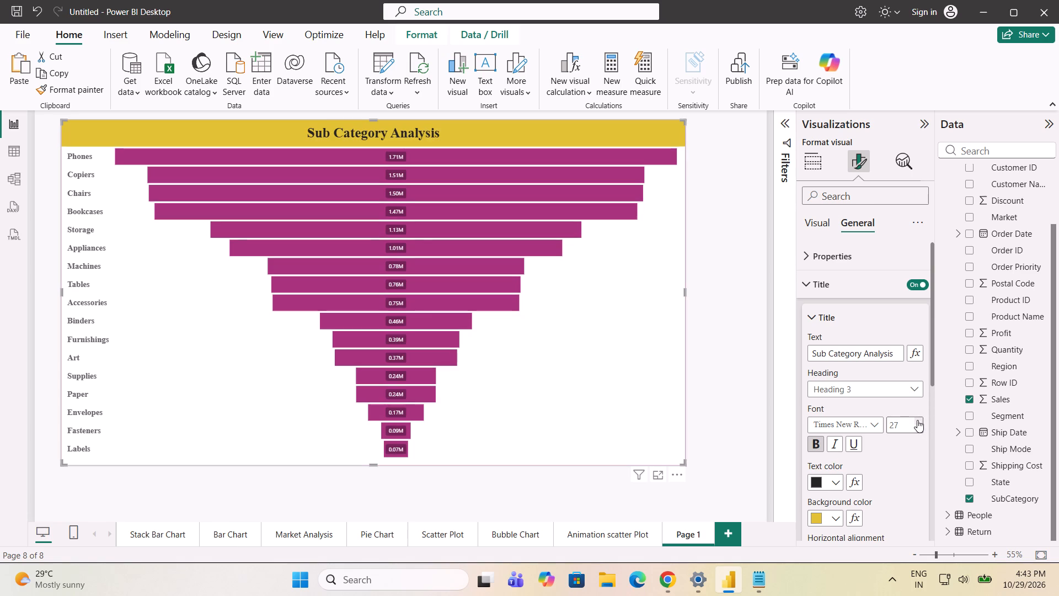
{"action": "triple_click", "coordinate": [917, 420]}
{"action": "left_click", "coordinate": [917, 420]}
{"action": "double_click", "coordinate": [917, 420]}
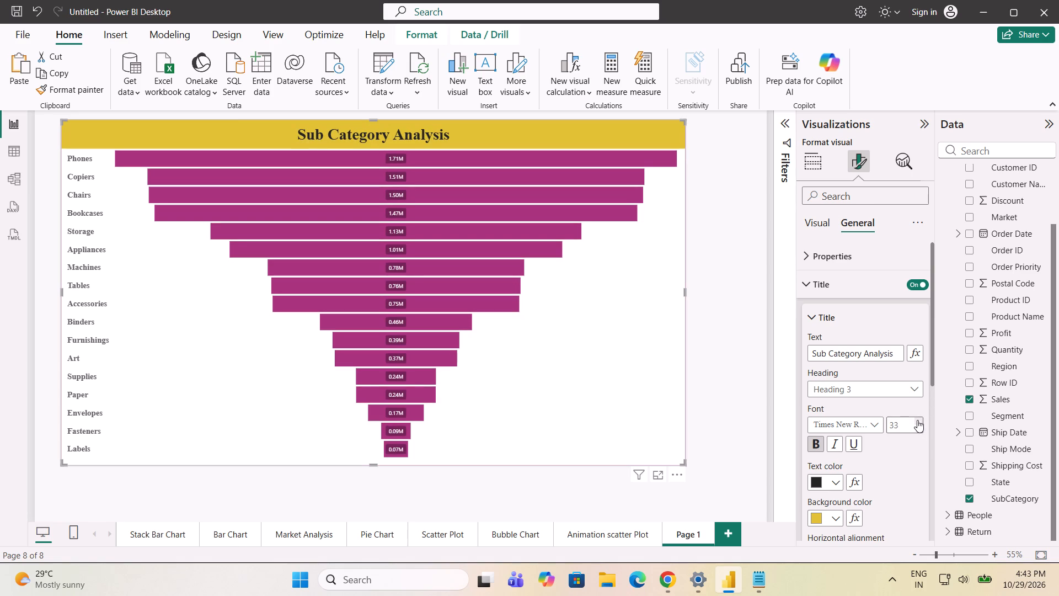
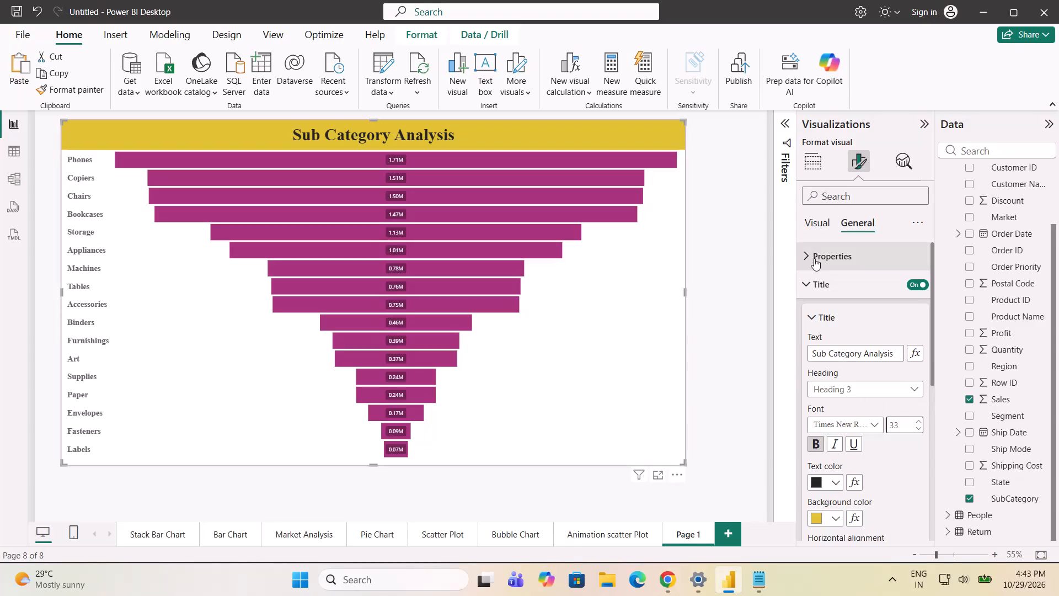
Review the funnel chart's general properties, including its size and its background, border and shadow effects.
{"action": "left_click", "coordinate": [810, 250]}
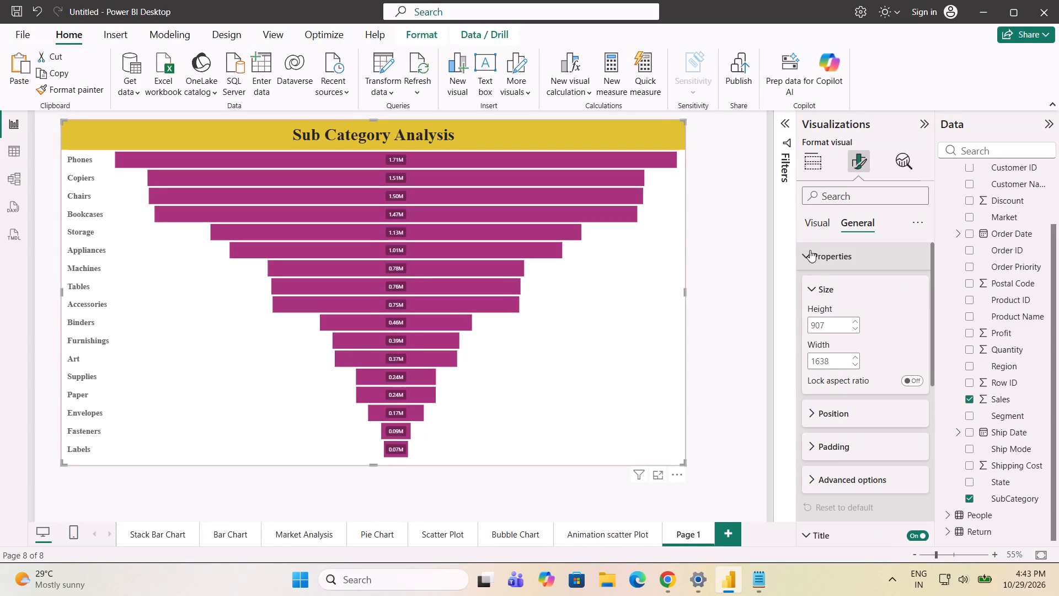
{"action": "scroll", "coordinate": [843, 336], "scroll_direction": "down", "scroll_amount": 1}
{"action": "scroll", "coordinate": [869, 391], "scroll_direction": "down", "scroll_amount": 1}
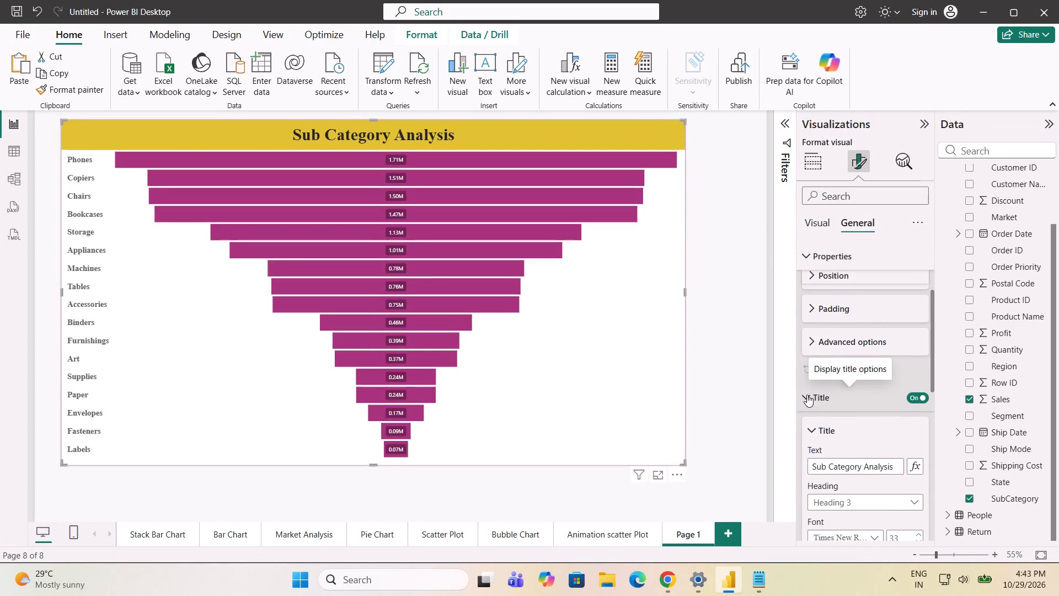
{"action": "scroll", "coordinate": [818, 320], "scroll_direction": "up", "scroll_amount": 4}
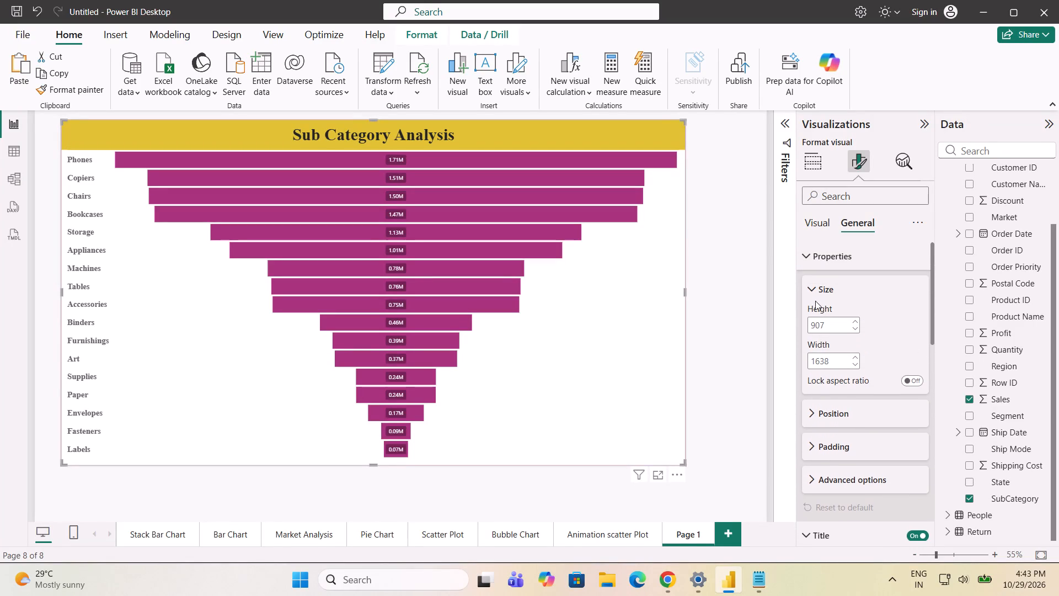
{"action": "left_click", "coordinate": [812, 294]}
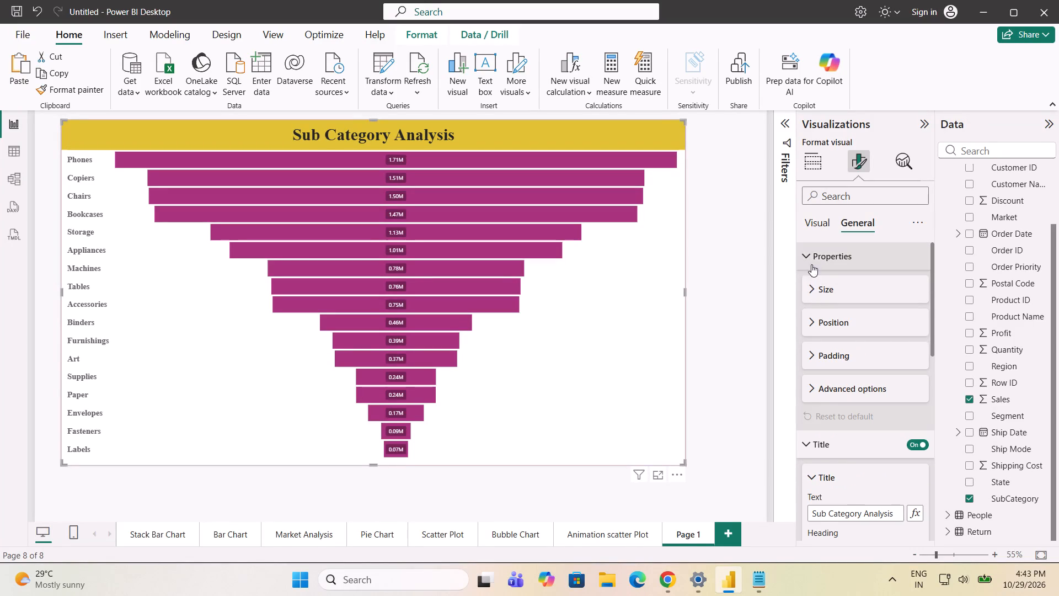
{"action": "left_click", "coordinate": [805, 248]}
{"action": "left_click", "coordinate": [809, 283]}
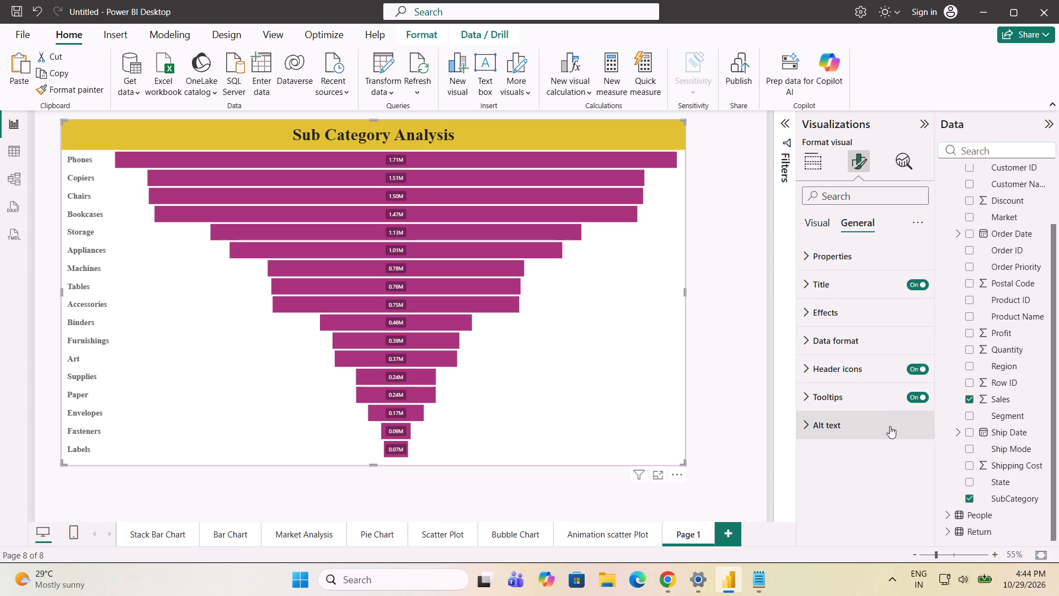
{"action": "left_click", "coordinate": [803, 310]}
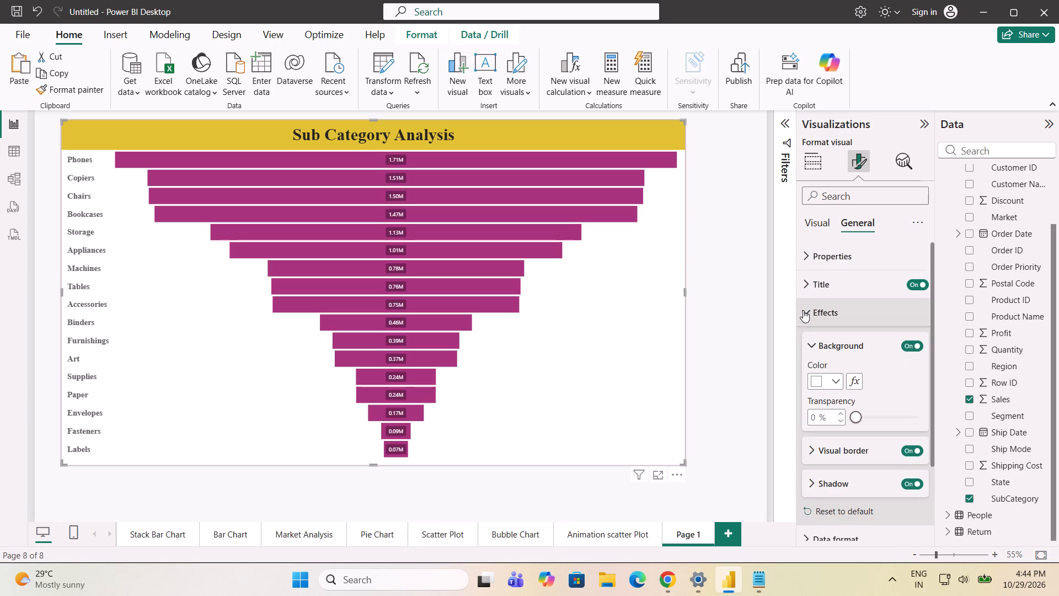
{"action": "scroll", "coordinate": [859, 384], "scroll_direction": "down", "scroll_amount": 1}
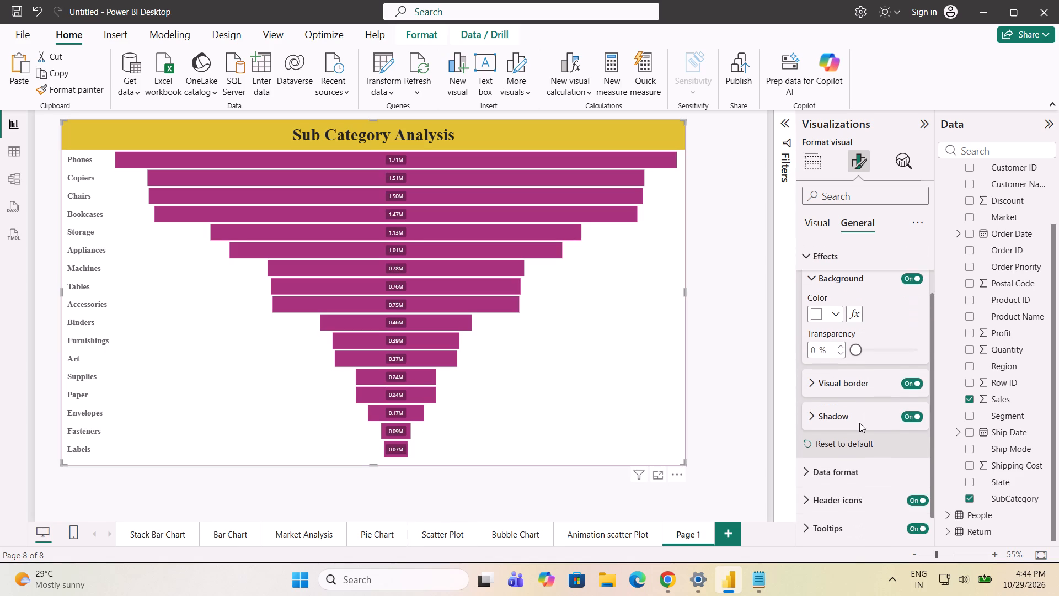
{"action": "scroll", "coordinate": [865, 423], "scroll_direction": "down", "scroll_amount": 1}
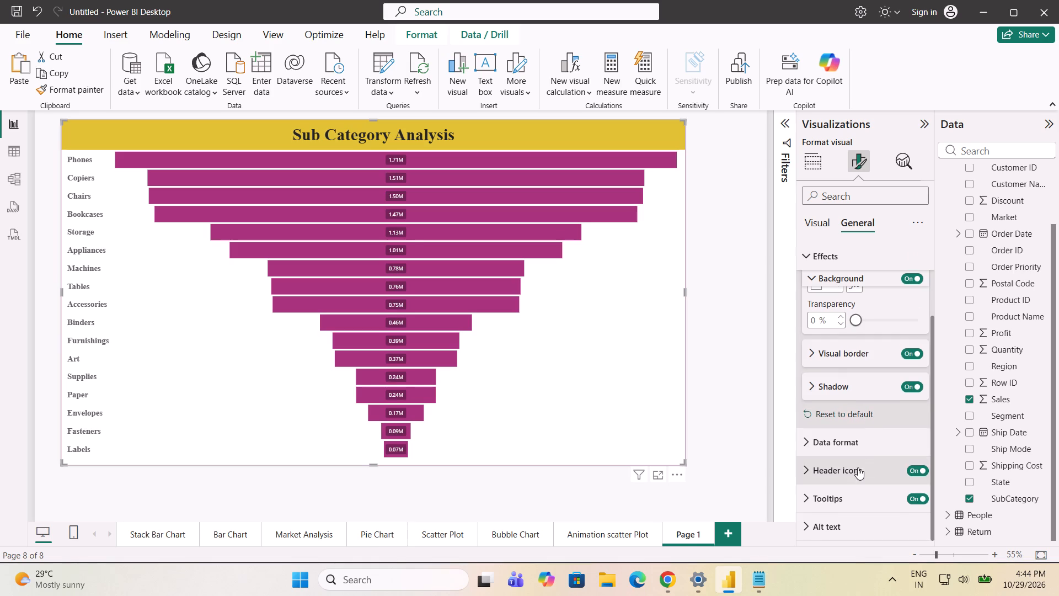
{"action": "scroll", "coordinate": [839, 437], "scroll_direction": "up", "scroll_amount": 4}
{"action": "left_click", "coordinate": [811, 345]}
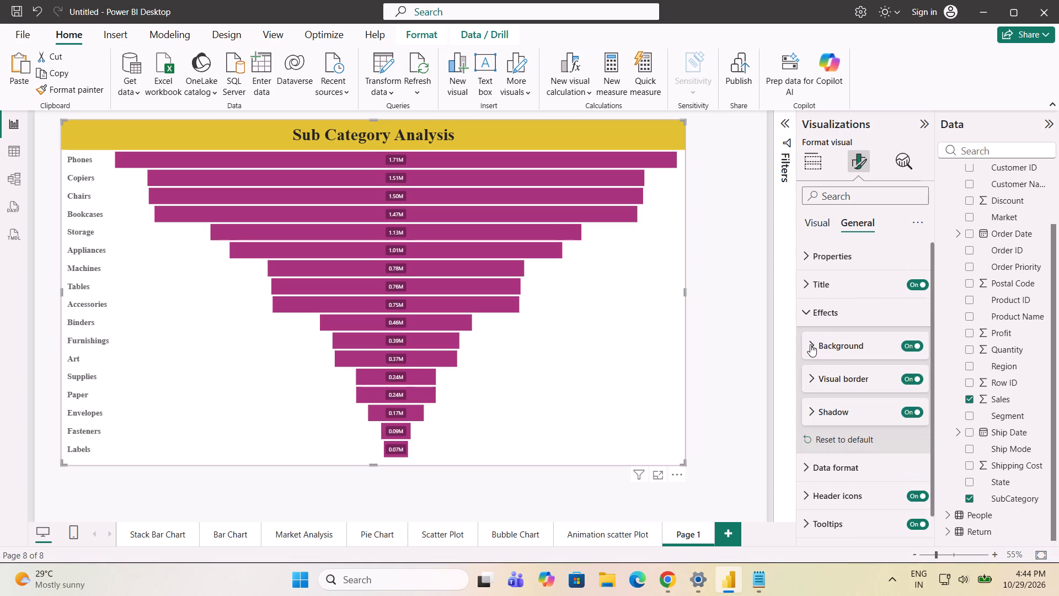
{"action": "left_click", "coordinate": [808, 316]}
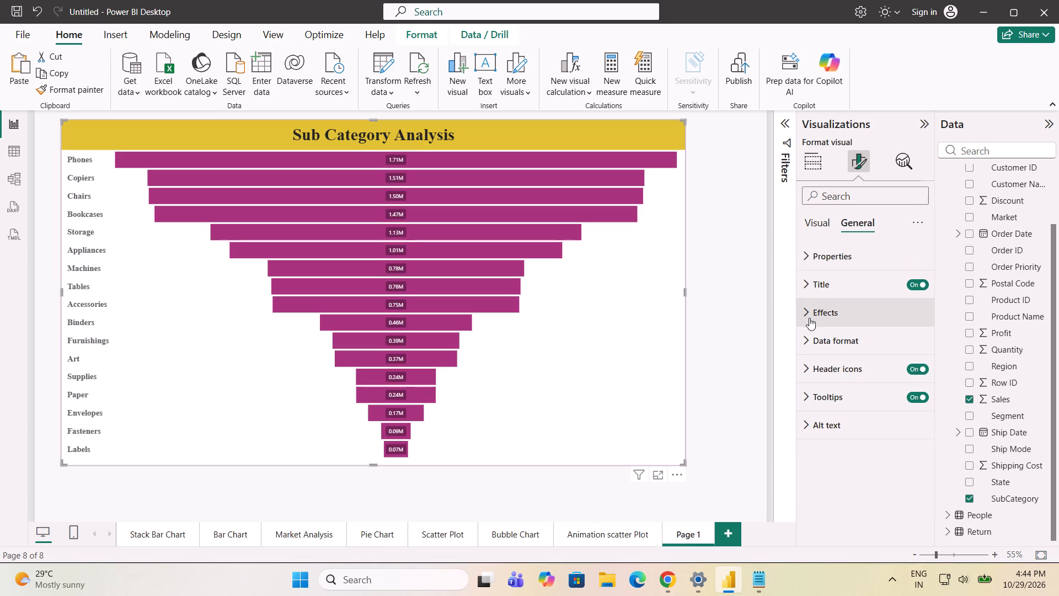
Set the funnel chart's data label background to red with 52% transparency.
{"action": "left_click", "coordinate": [810, 223]}
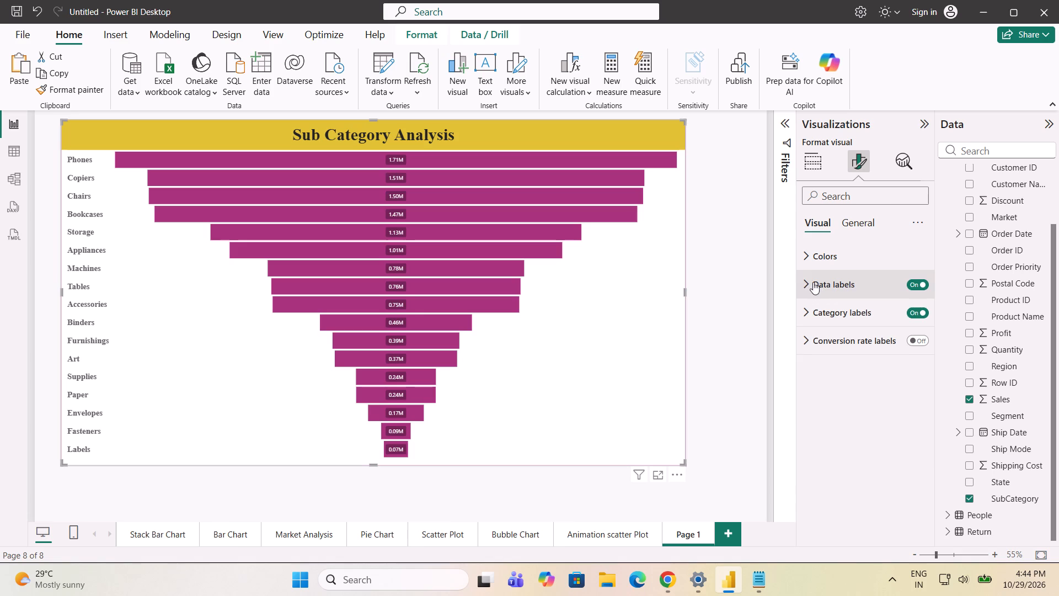
{"action": "left_click", "coordinate": [806, 281]}
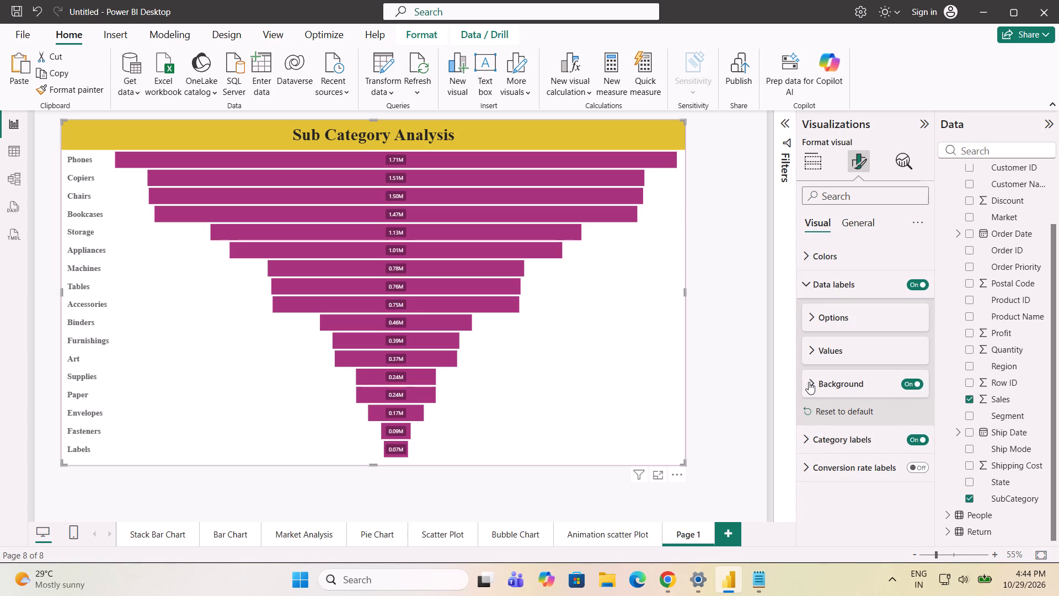
{"action": "left_click", "coordinate": [809, 382]}
{"action": "left_click", "coordinate": [910, 385]}
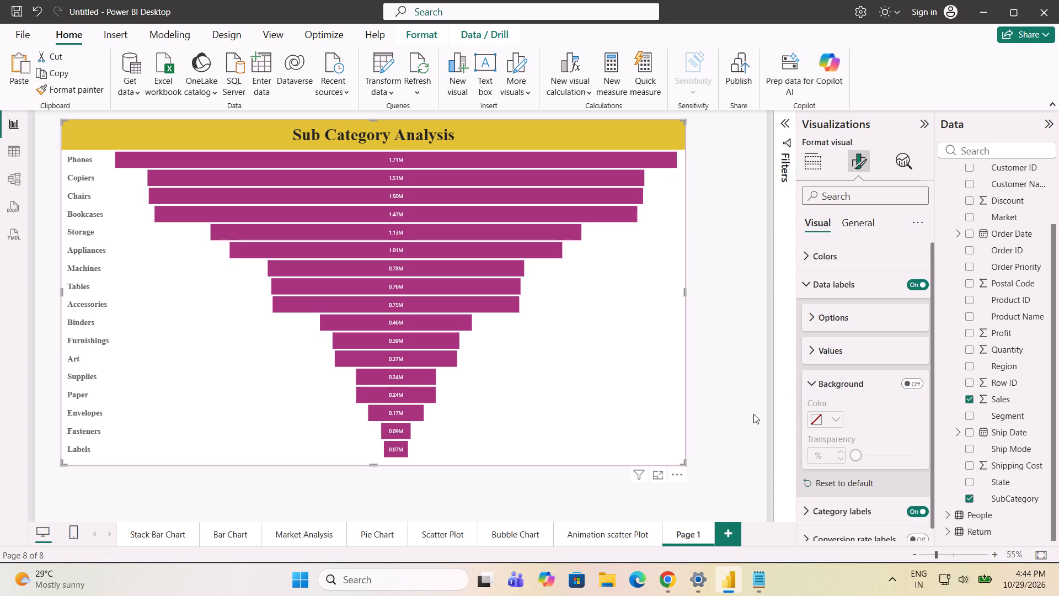
{"action": "left_click", "coordinate": [833, 419]}
{"action": "left_click", "coordinate": [819, 419]}
{"action": "left_click", "coordinate": [819, 419]}
{"action": "left_click", "coordinate": [914, 385]}
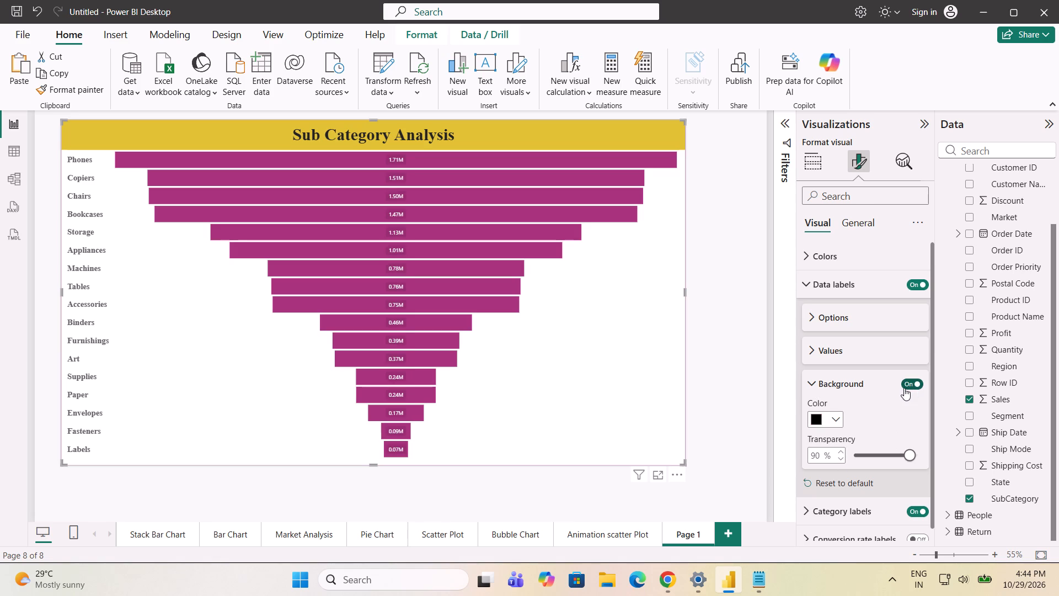
{"action": "left_click", "coordinate": [817, 417]}
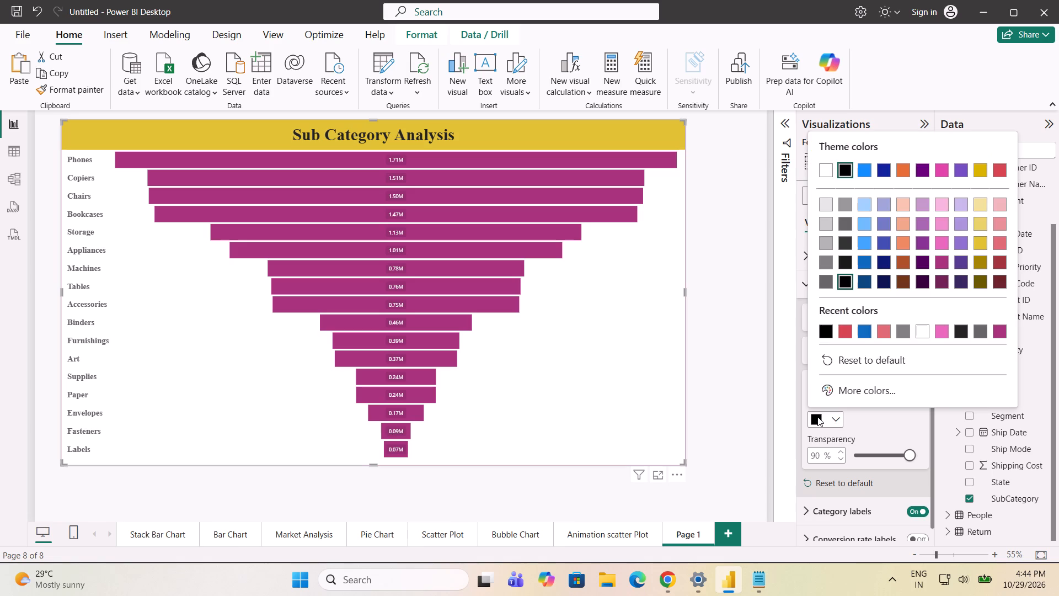
{"action": "left_click", "coordinate": [846, 336]}
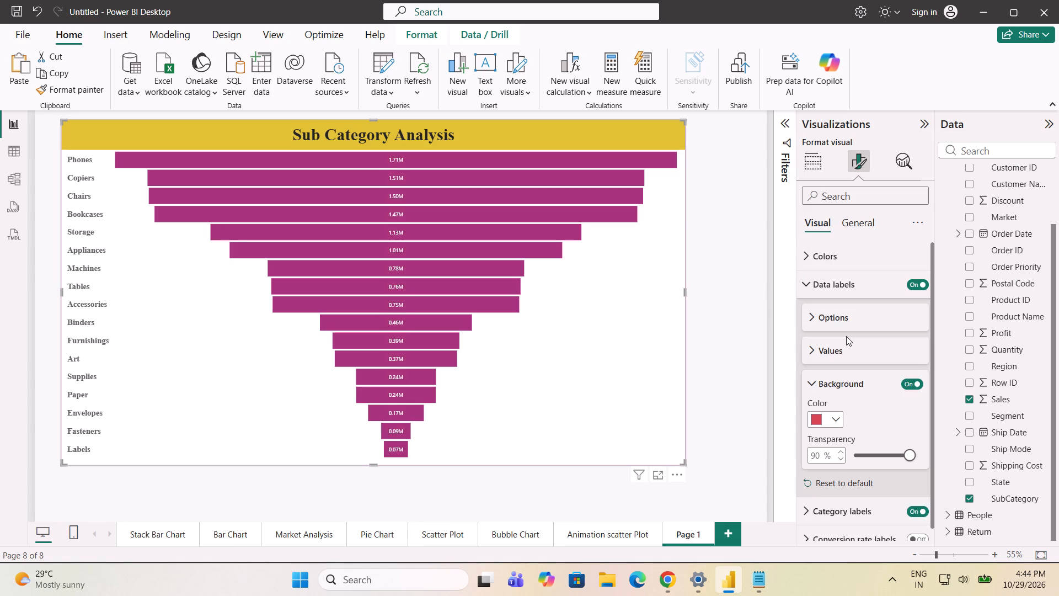
{"action": "left_click_drag", "start_coordinate": [907, 456], "coordinate": [875, 450]}
{"action": "left_click_drag", "start_coordinate": [875, 450], "coordinate": [868, 449]}
{"action": "left_click_drag", "start_coordinate": [868, 449], "coordinate": [887, 452]}
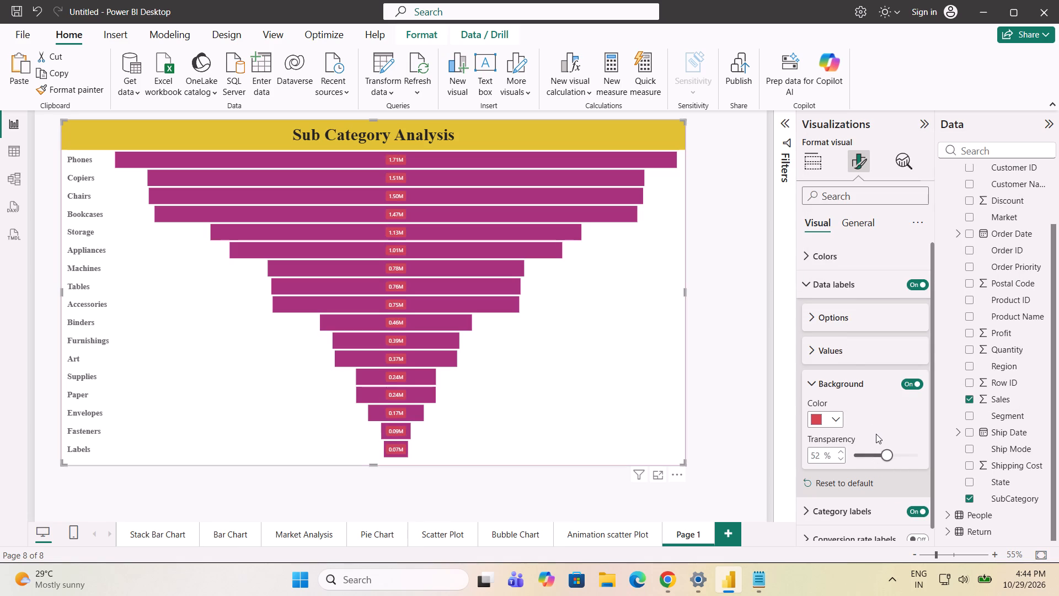
{"action": "scroll", "coordinate": [875, 434], "scroll_direction": "down", "scroll_amount": 4}
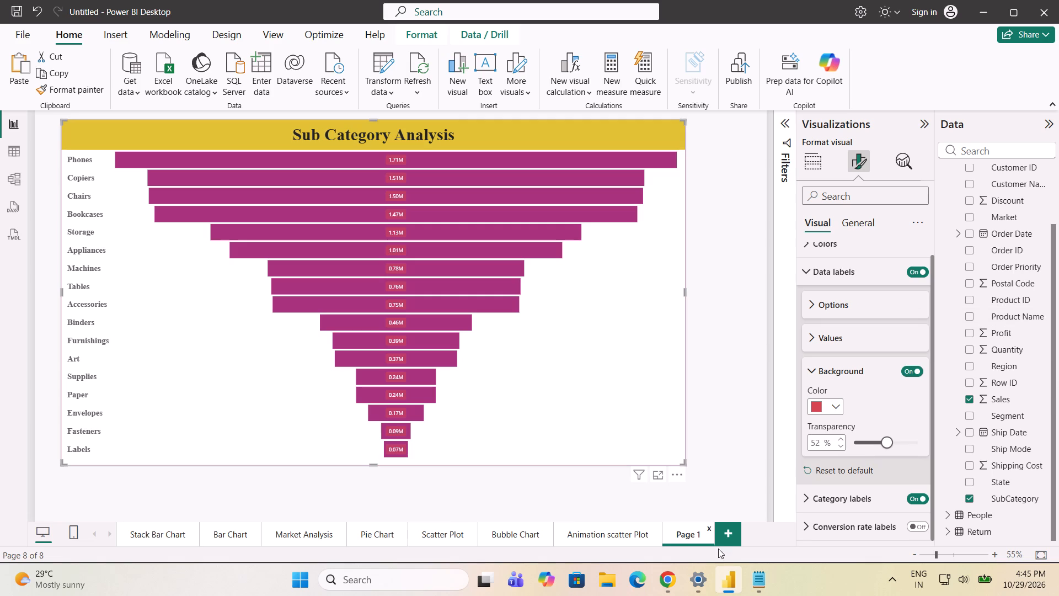
Rename the funnel chart's page as funnel Chart.
{"action": "double_click", "coordinate": [694, 531]}
{"action": "key", "text": "BackSpace"}
{"action": "key", "text": "BackSpace"}
{"action": "key", "text": "BackSpace"}
{"action": "key", "text": "BackSpace"}
{"action": "key", "text": "BackSpace"}
{"action": "key", "text": "BackSpace"}
{"action": "type", "text": "funnel"}
{"action": "key", "text": "space"}
{"action": "type", "text": "Chart"}
{"action": "key", "text": "Return"}
Add a new report page with a waterfall chart showing Sales by SubCategory, placed away from the page's corner.
{"action": "left_click", "coordinate": [751, 530]}
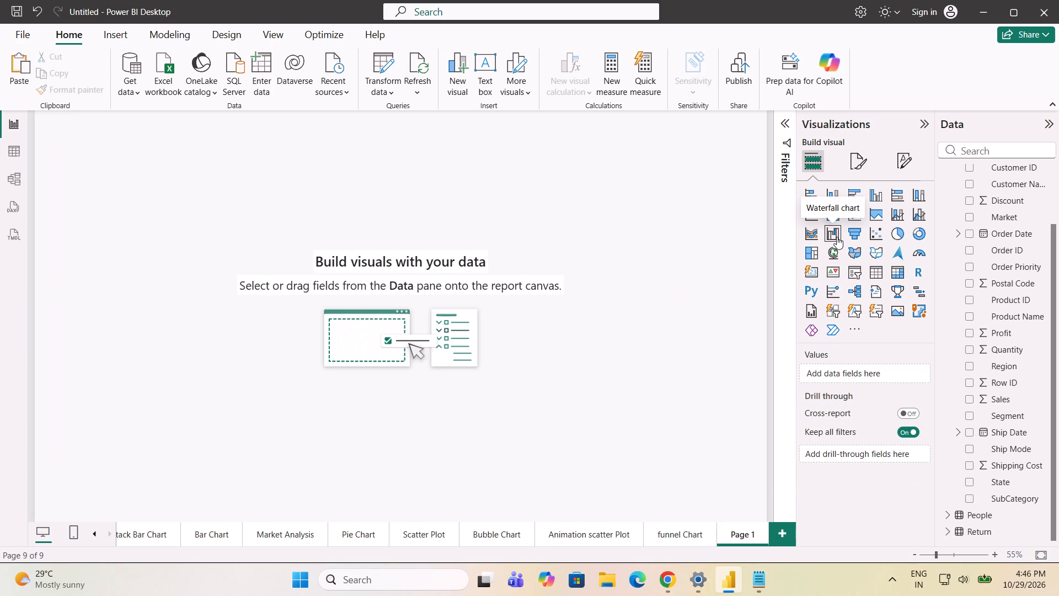
{"action": "left_click", "coordinate": [837, 231]}
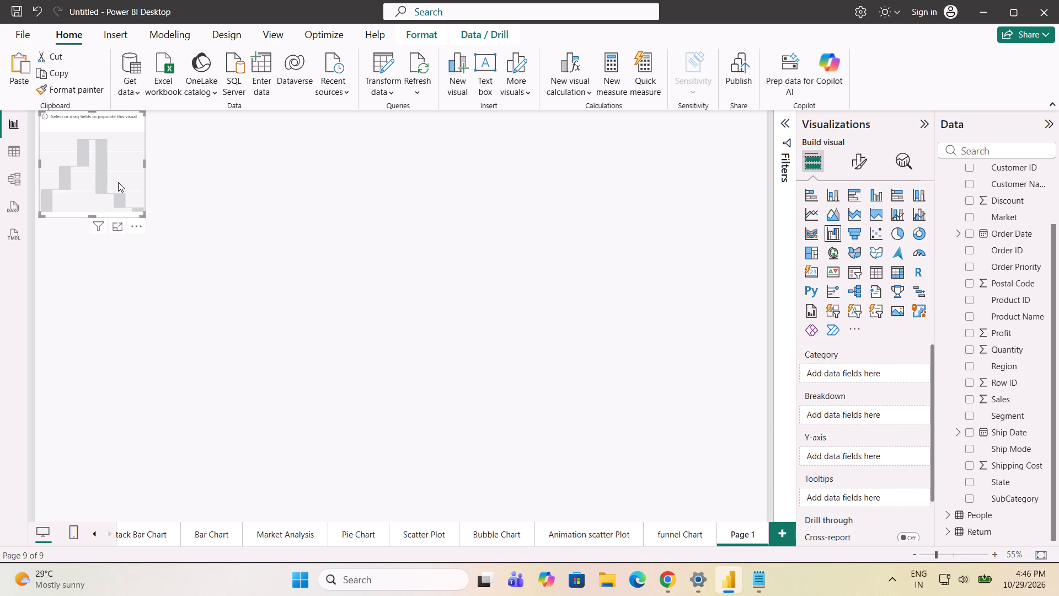
{"action": "left_click_drag", "start_coordinate": [117, 182], "coordinate": [309, 249]}
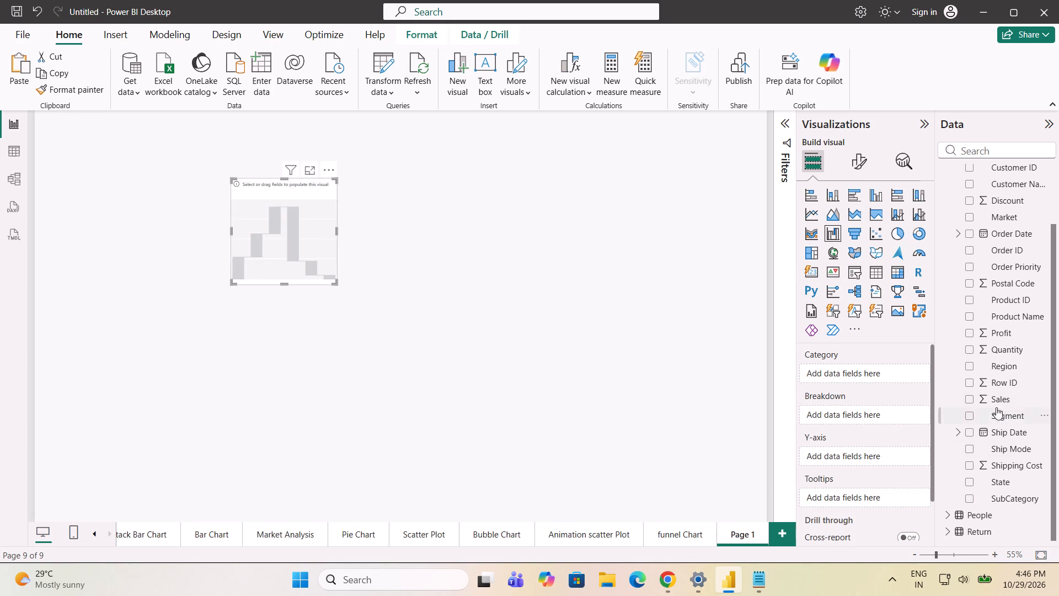
{"action": "left_click", "coordinate": [971, 396]}
{"action": "left_click", "coordinate": [972, 498]}
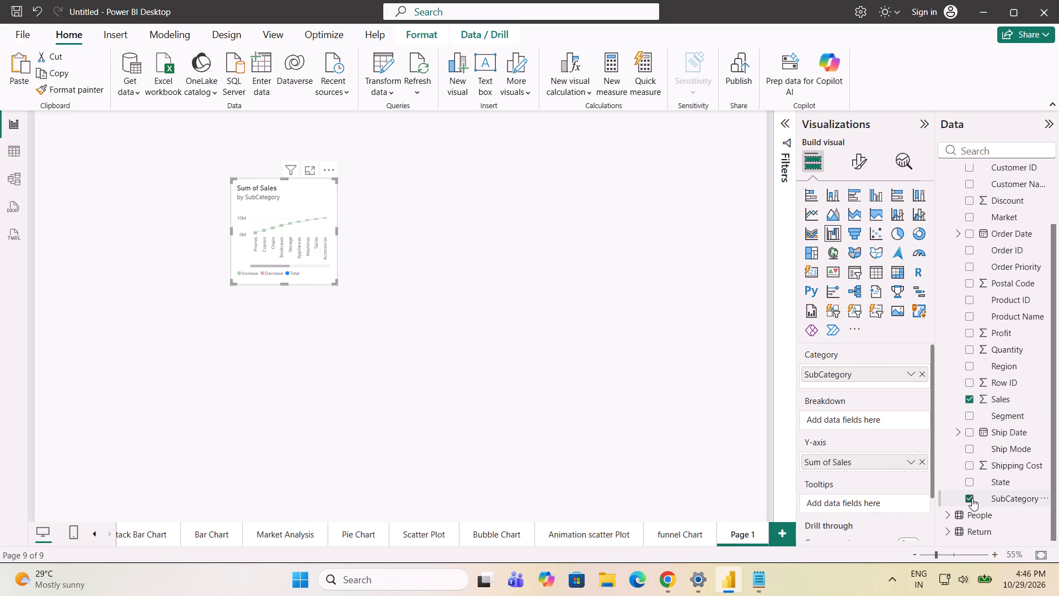
Enlarge the waterfall chart from its lower-right corner until all subcategories and the total bar fit.
{"action": "left_click_drag", "start_coordinate": [334, 285], "coordinate": [389, 342]}
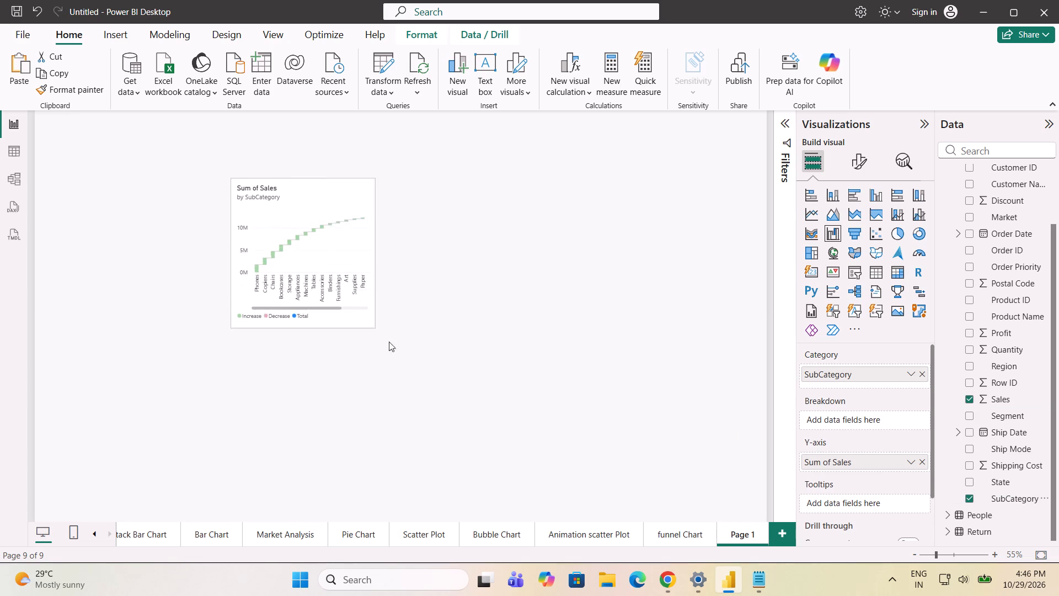
{"action": "left_click_drag", "start_coordinate": [389, 342], "coordinate": [604, 470]}
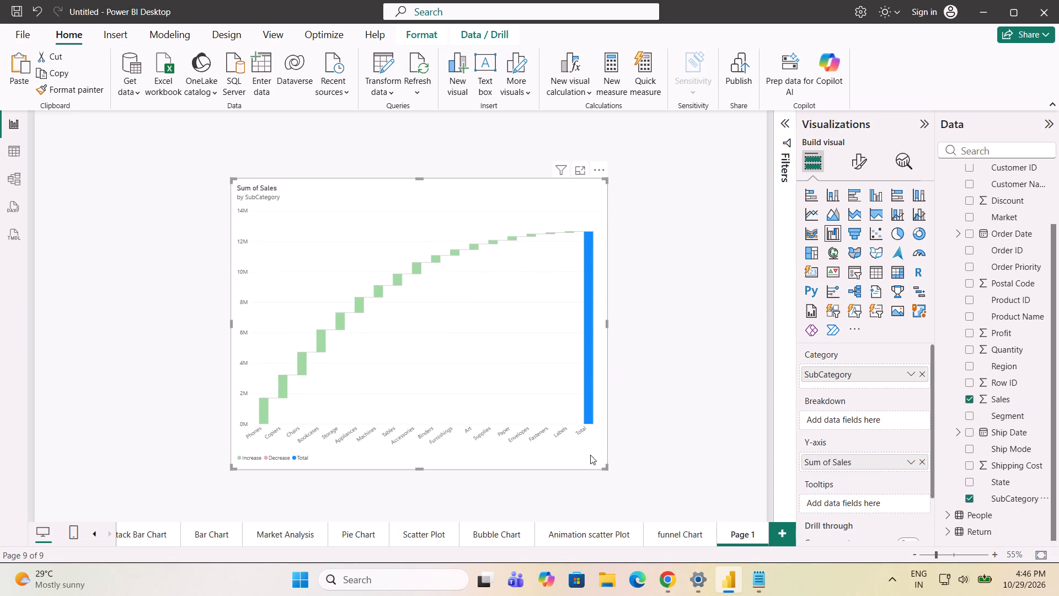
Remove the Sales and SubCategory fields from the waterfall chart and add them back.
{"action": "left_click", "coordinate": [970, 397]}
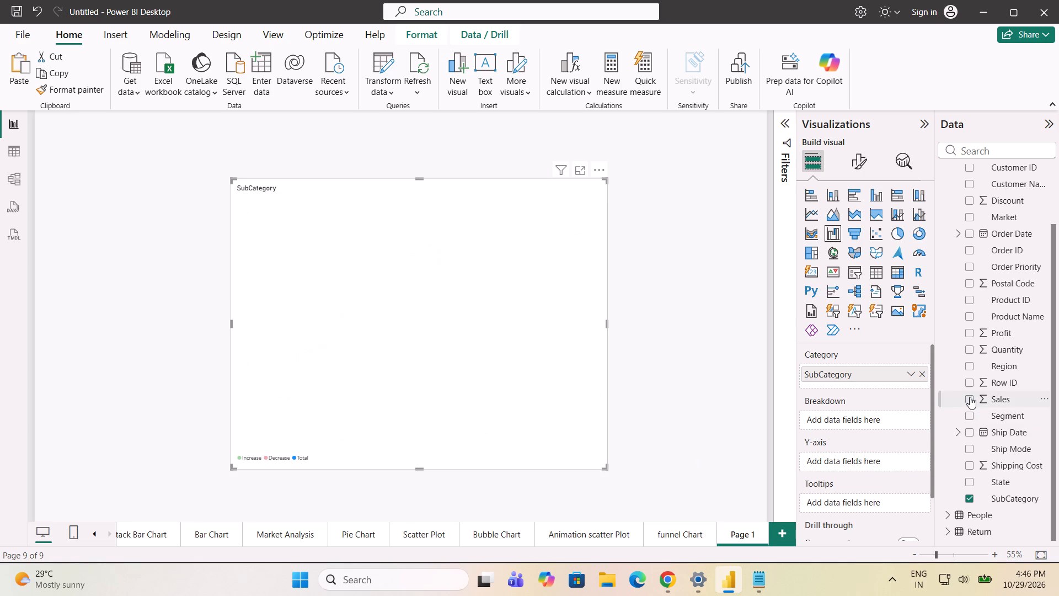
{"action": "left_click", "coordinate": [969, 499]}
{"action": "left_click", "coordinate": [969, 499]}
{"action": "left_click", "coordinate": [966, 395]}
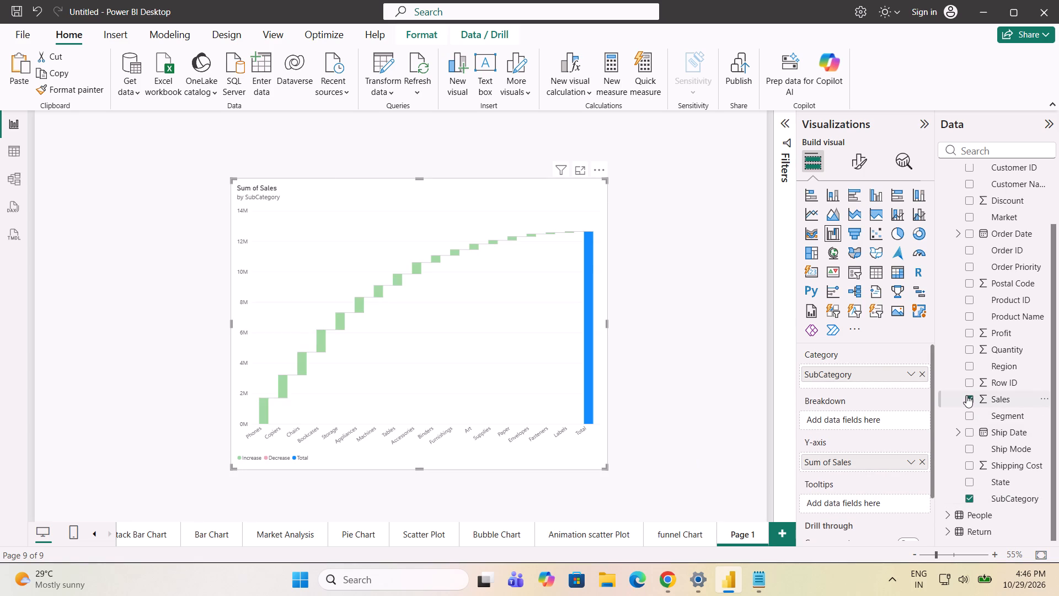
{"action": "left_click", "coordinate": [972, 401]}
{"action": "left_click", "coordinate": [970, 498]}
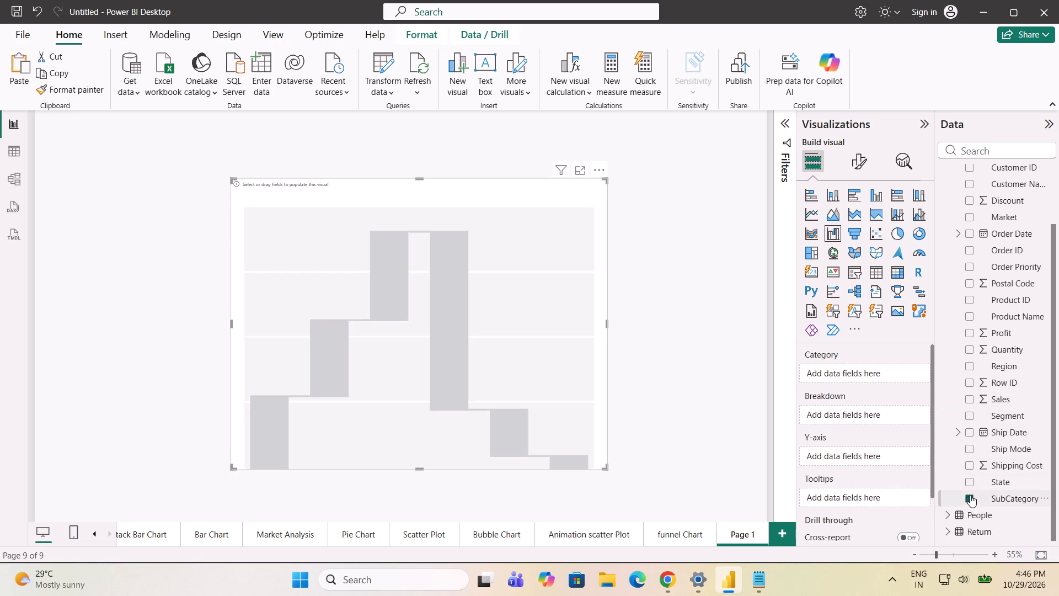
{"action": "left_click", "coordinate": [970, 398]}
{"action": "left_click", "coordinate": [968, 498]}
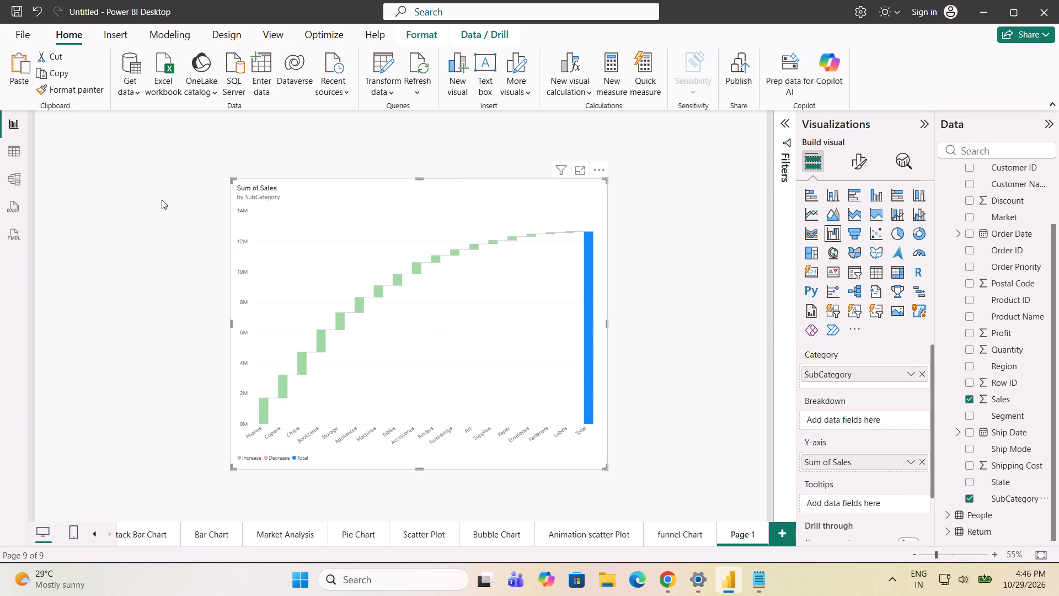
Enlarge the waterfall chart from its upper-left and lower-right corners so it fills most of the report page.
{"action": "left_click_drag", "start_coordinate": [233, 181], "coordinate": [127, 150]}
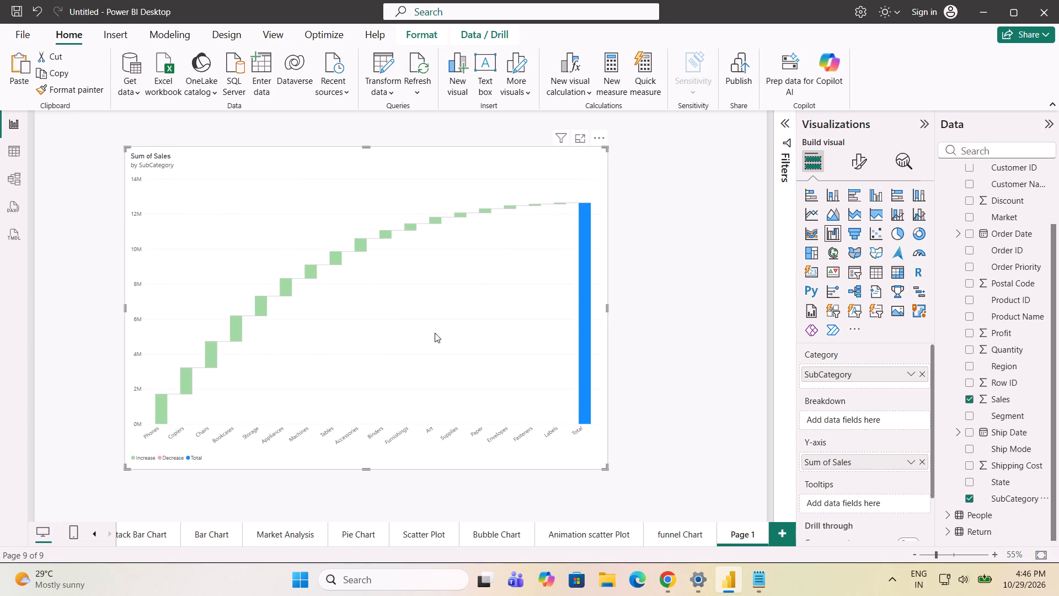
{"action": "left_click_drag", "start_coordinate": [605, 469], "coordinate": [619, 477]}
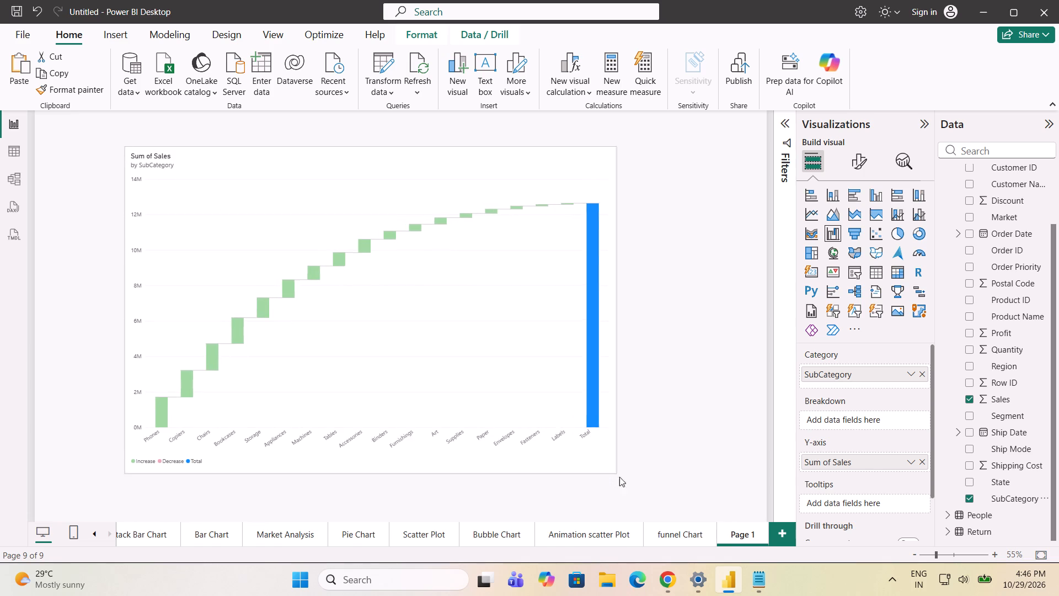
{"action": "left_click_drag", "start_coordinate": [619, 477], "coordinate": [630, 483]}
{"action": "left_click", "coordinate": [495, 283]}
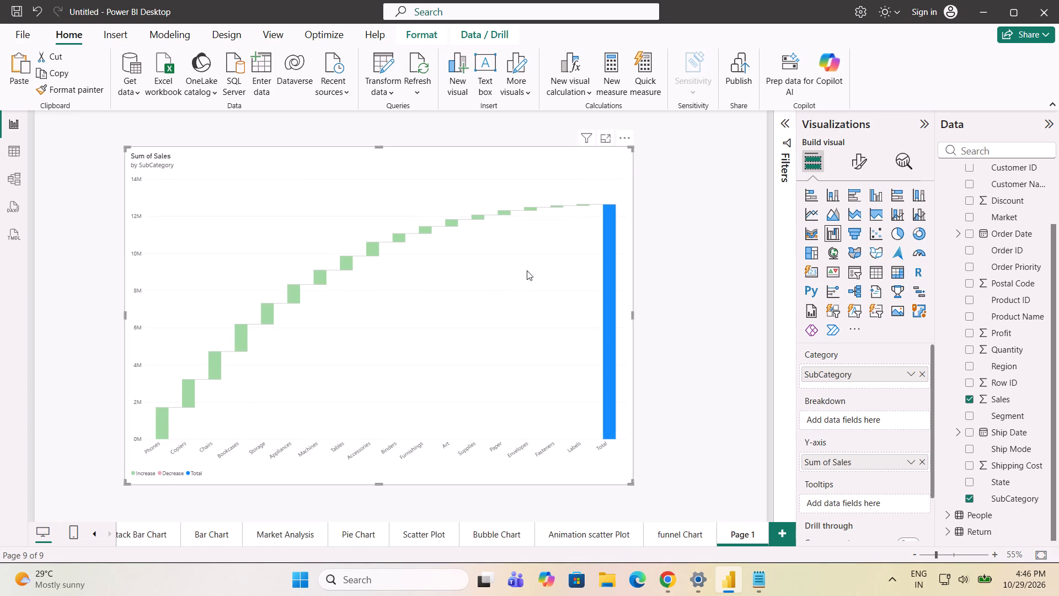
Turn off the total column in the waterfall chart's column formatting.
{"action": "left_click", "coordinate": [855, 161]}
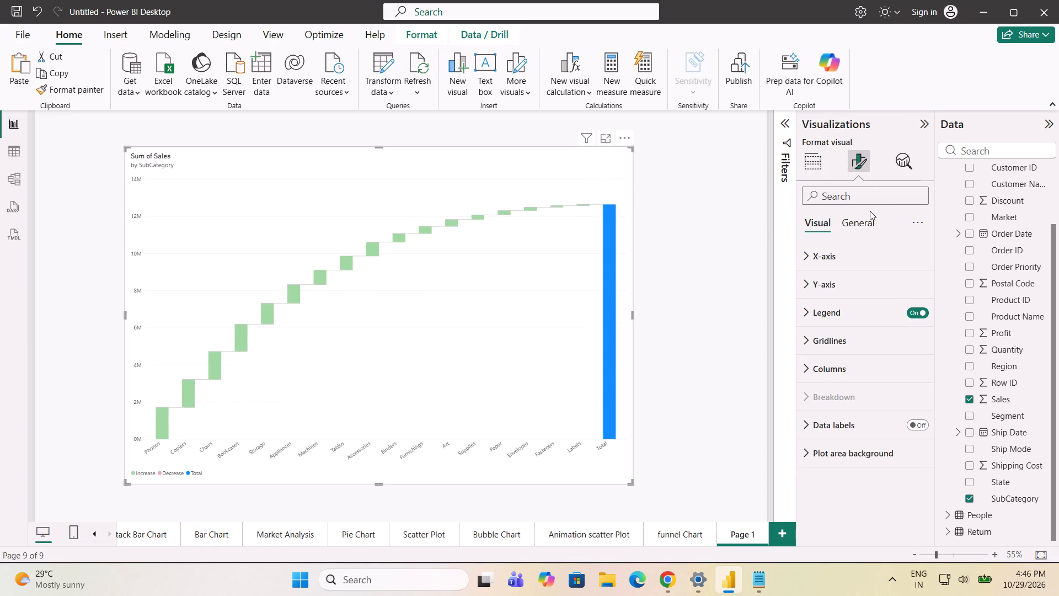
{"action": "left_click", "coordinate": [805, 368]}
{"action": "scroll", "coordinate": [852, 371], "scroll_direction": "down", "scroll_amount": 2}
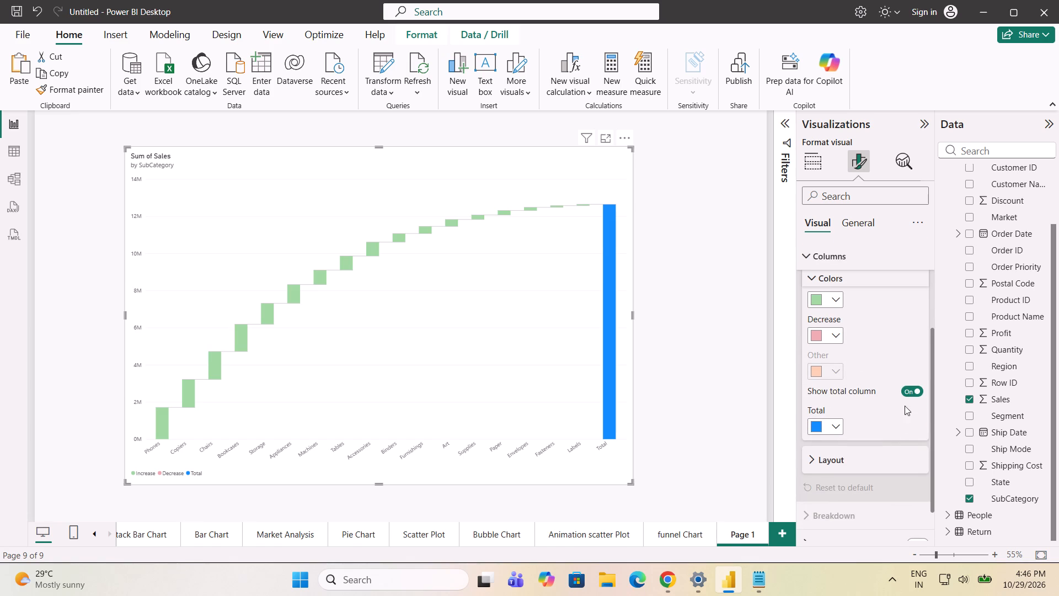
{"action": "left_click", "coordinate": [907, 390]}
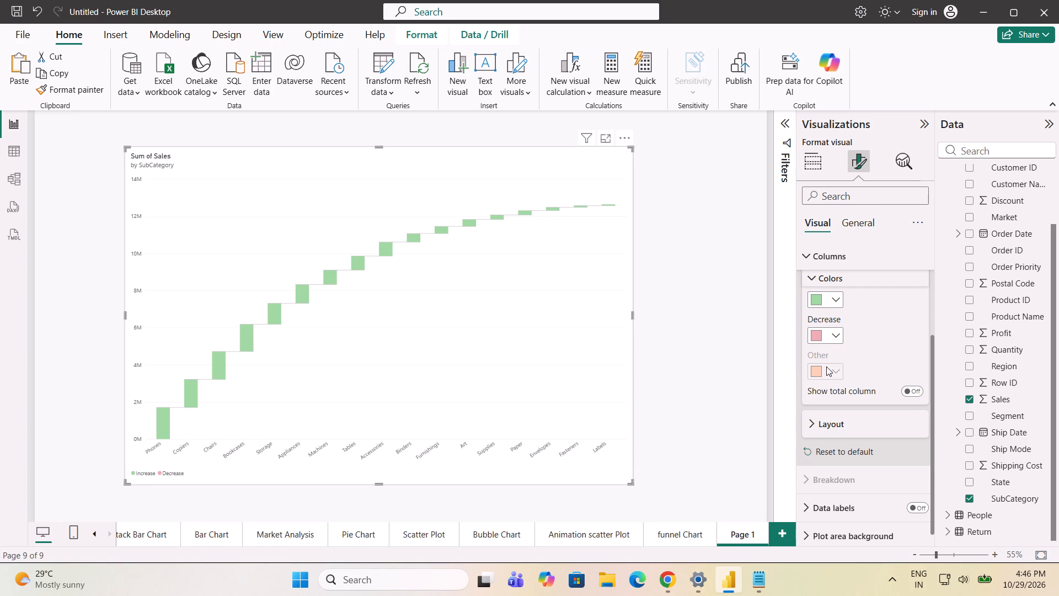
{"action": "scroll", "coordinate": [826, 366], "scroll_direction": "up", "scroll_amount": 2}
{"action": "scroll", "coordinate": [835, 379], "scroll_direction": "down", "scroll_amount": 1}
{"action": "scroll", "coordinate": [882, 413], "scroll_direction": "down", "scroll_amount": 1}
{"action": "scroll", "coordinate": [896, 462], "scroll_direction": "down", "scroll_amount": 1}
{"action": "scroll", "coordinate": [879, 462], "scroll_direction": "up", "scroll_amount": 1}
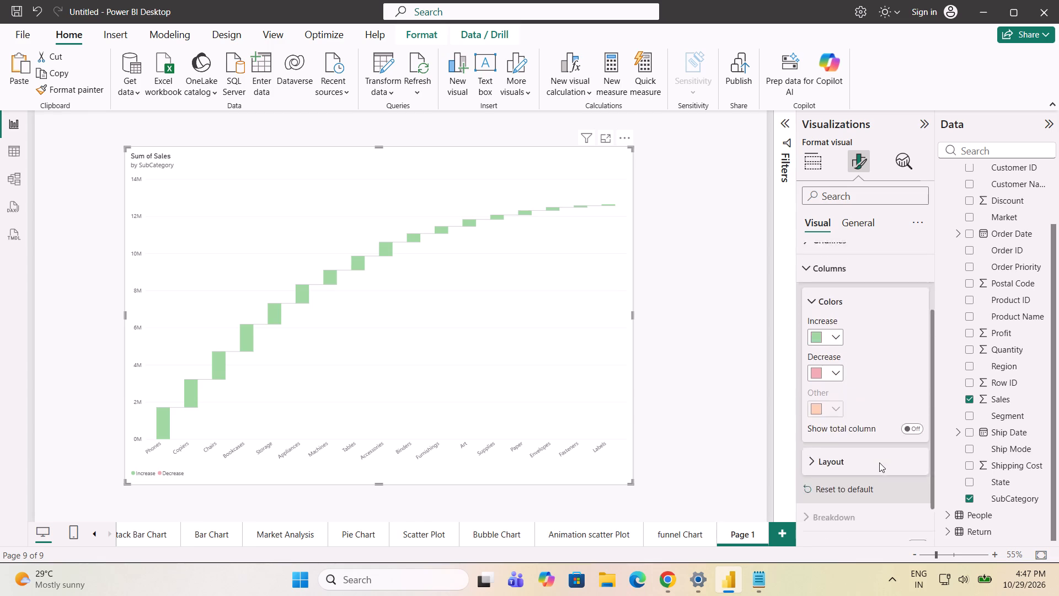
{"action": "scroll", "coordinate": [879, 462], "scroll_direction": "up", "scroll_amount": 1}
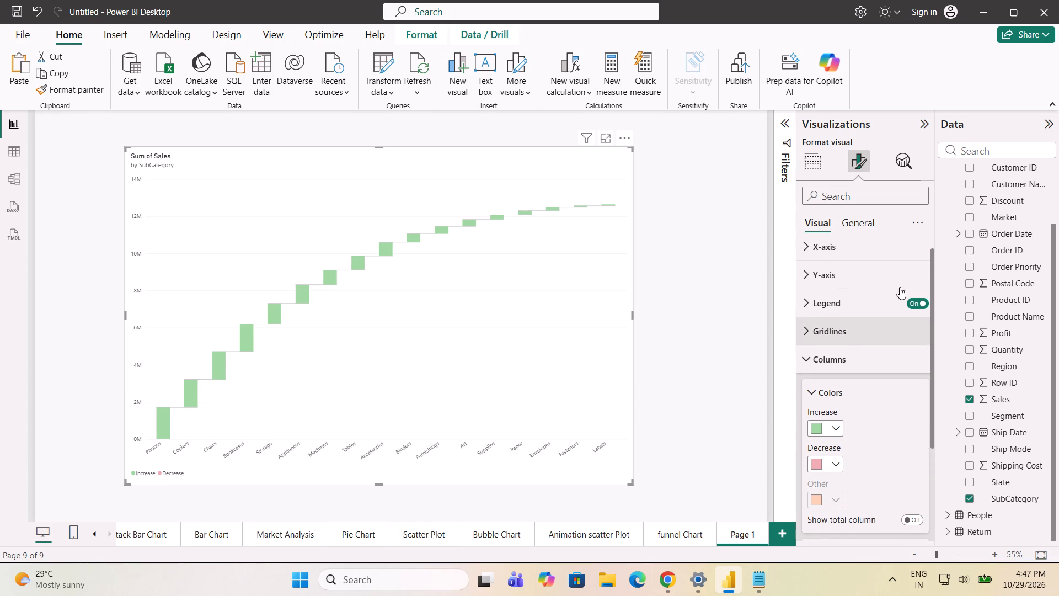
Sort the waterfall chart in ascending order by Sum of Sales.
{"action": "left_click", "coordinate": [626, 137]}
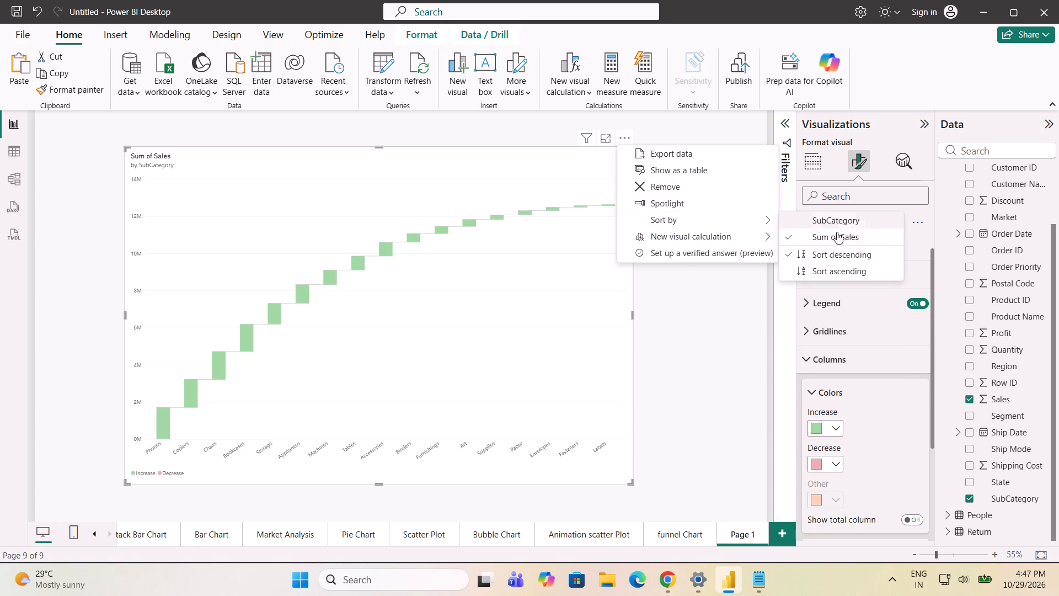
{"action": "left_click", "coordinate": [842, 274]}
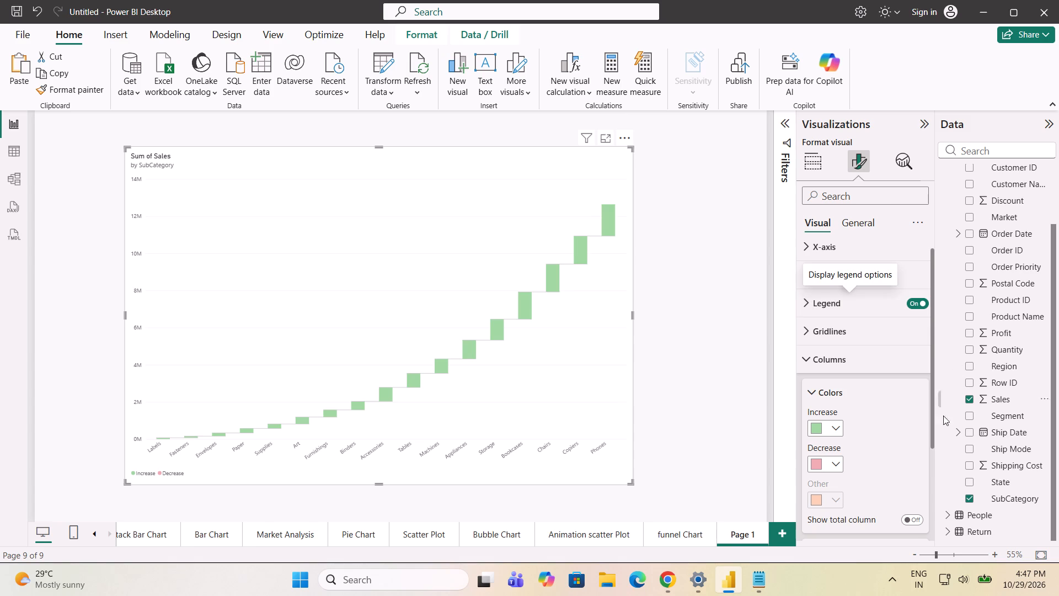
Rename the waterfall chart's page from Page 1 to Waterfall Chart.
{"action": "double_click", "coordinate": [745, 532]}
{"action": "key", "text": "BackSpace"}
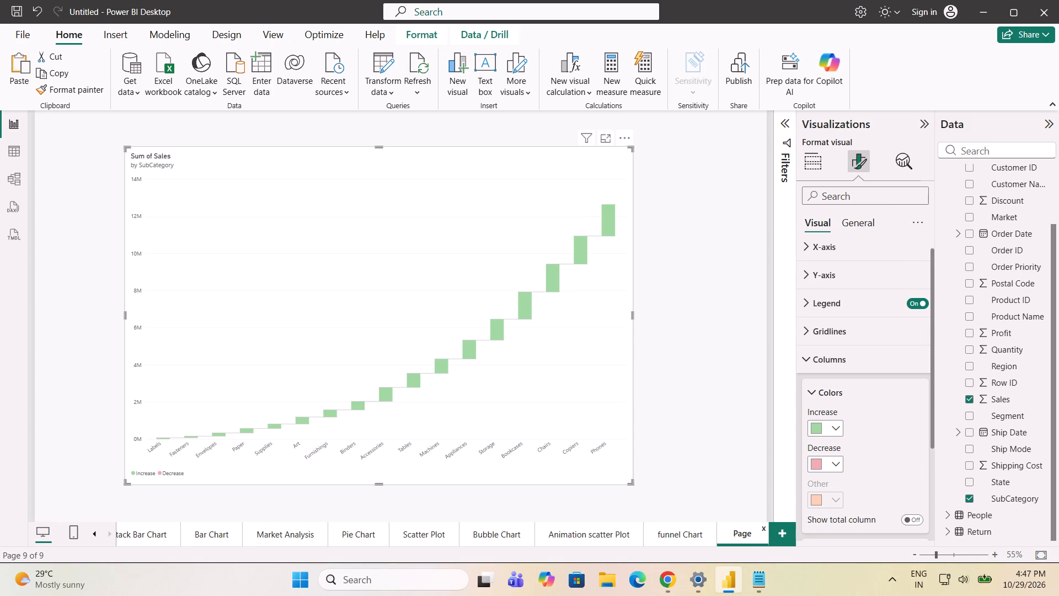
{"action": "key", "text": "BackSpace"}
{"action": "key", "text": "BackSpace"}
{"action": "key", "text": "BackSpace"}
{"action": "key", "text": "BackSpace"}
{"action": "key", "text": "BackSpace"}
{"action": "type", "text": "Waterfall Chart"}
{"action": "key", "text": "Return"}
Increase the font size of the waterfall chart's X-axis values to 16.
{"action": "scroll", "coordinate": [837, 318], "scroll_direction": "up", "scroll_amount": 1}
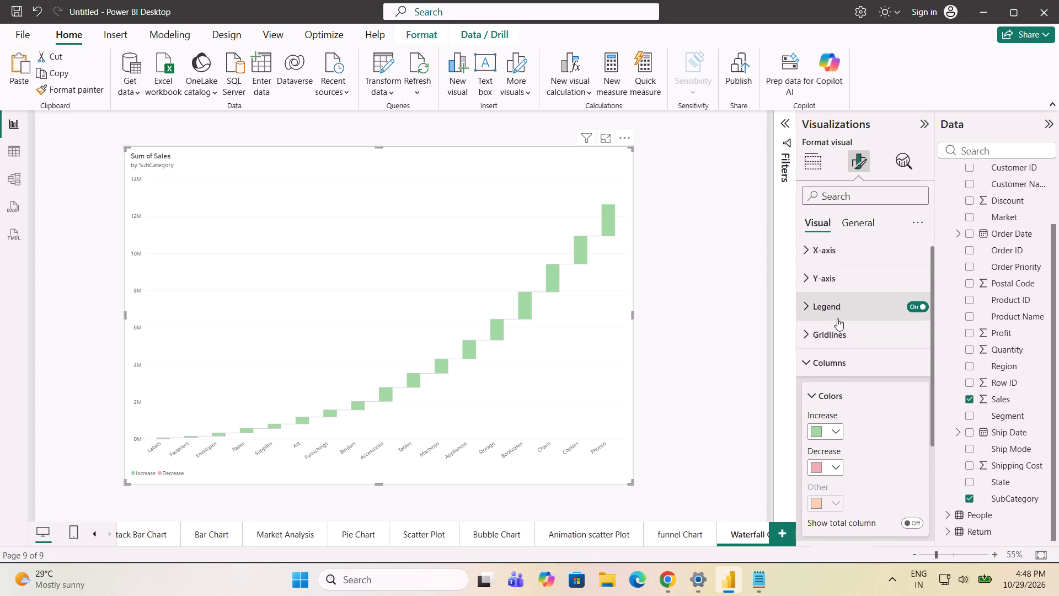
{"action": "left_click", "coordinate": [803, 254]}
{"action": "scroll", "coordinate": [871, 314], "scroll_direction": "down", "scroll_amount": 1}
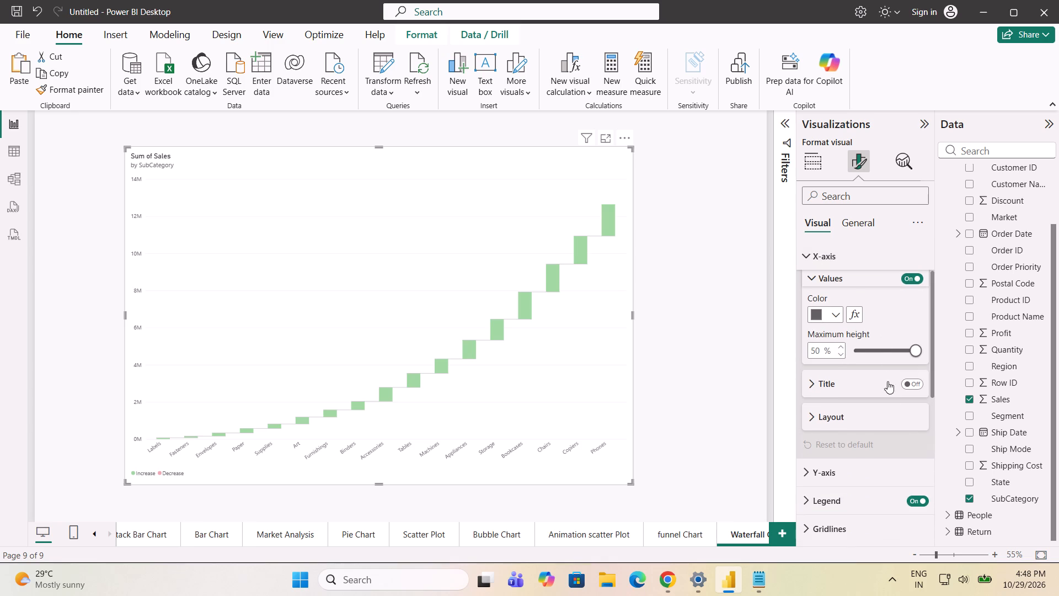
{"action": "scroll", "coordinate": [817, 384], "scroll_direction": "up", "scroll_amount": 1}
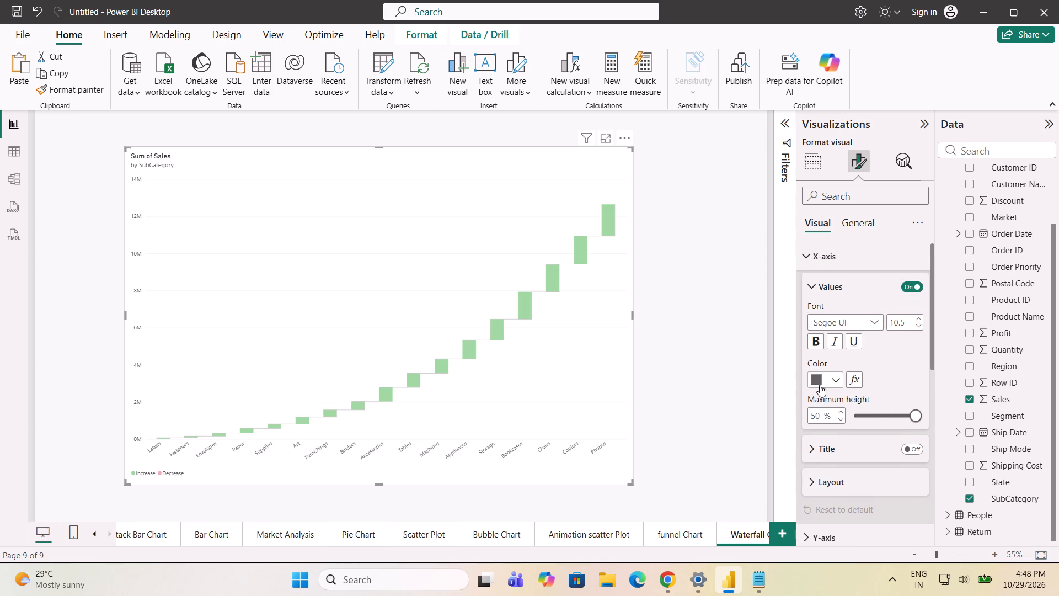
{"action": "scroll", "coordinate": [822, 389], "scroll_direction": "up", "scroll_amount": 2}
{"action": "double_click", "coordinate": [917, 321]}
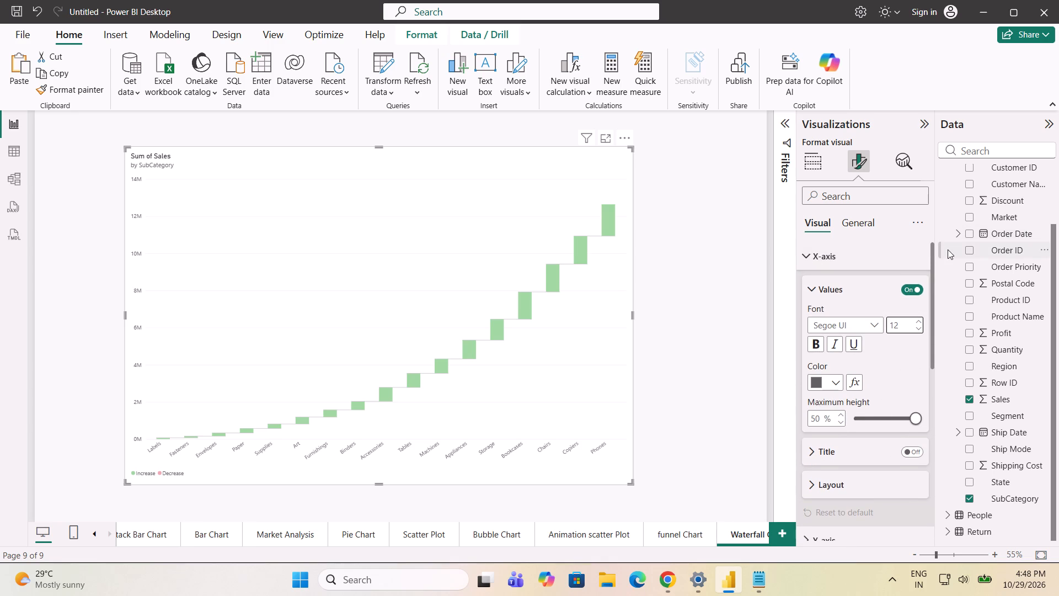
{"action": "triple_click", "coordinate": [916, 321]}
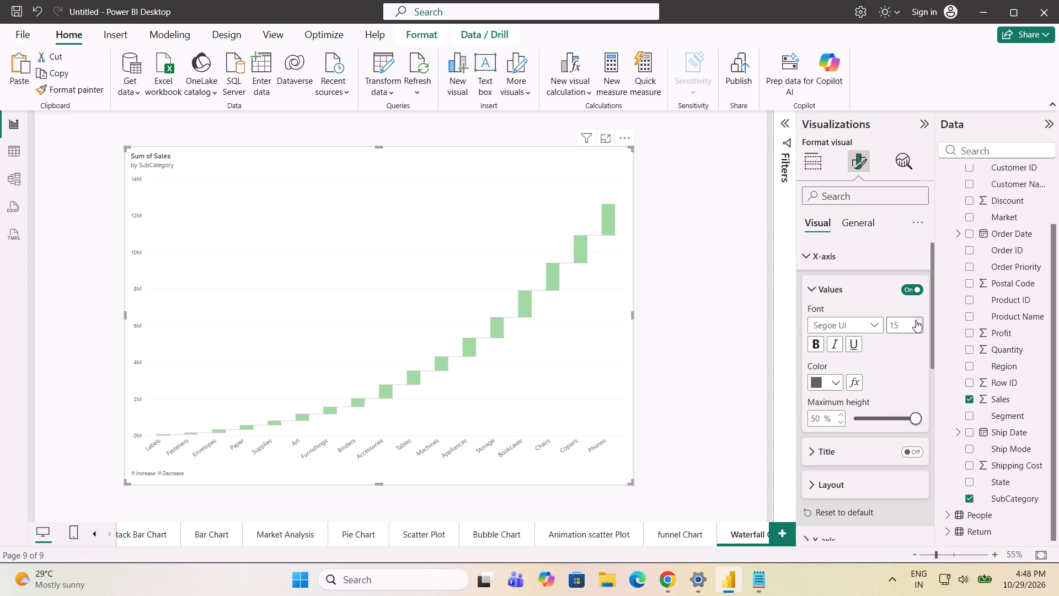
{"action": "left_click", "coordinate": [916, 320]}
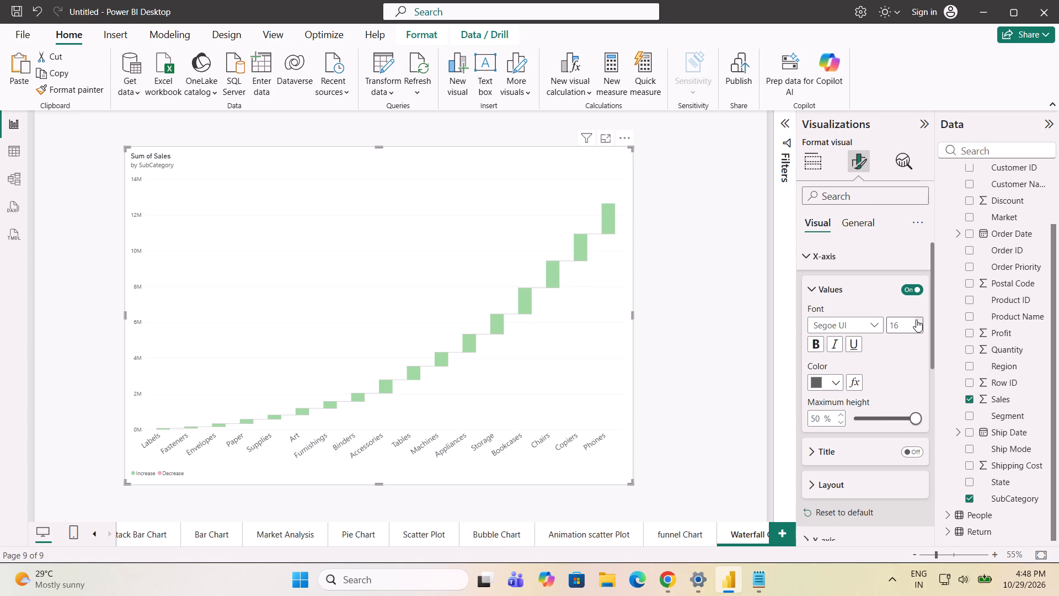